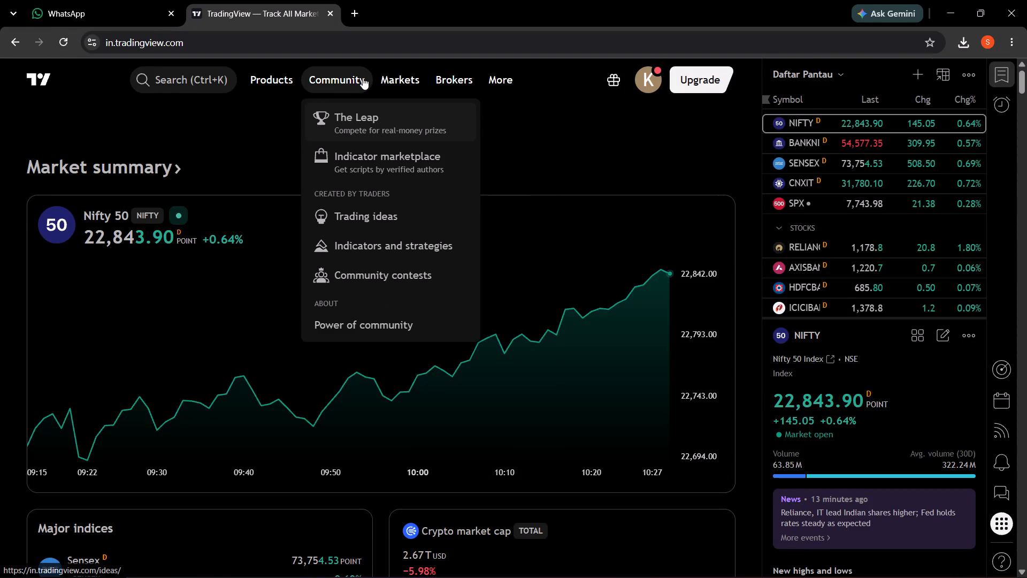
Look through the home page's market summary, covering the major indices, crypto market cap, USD to INR and India 10Y yield sections.
scroll(365, 164, down, 5)
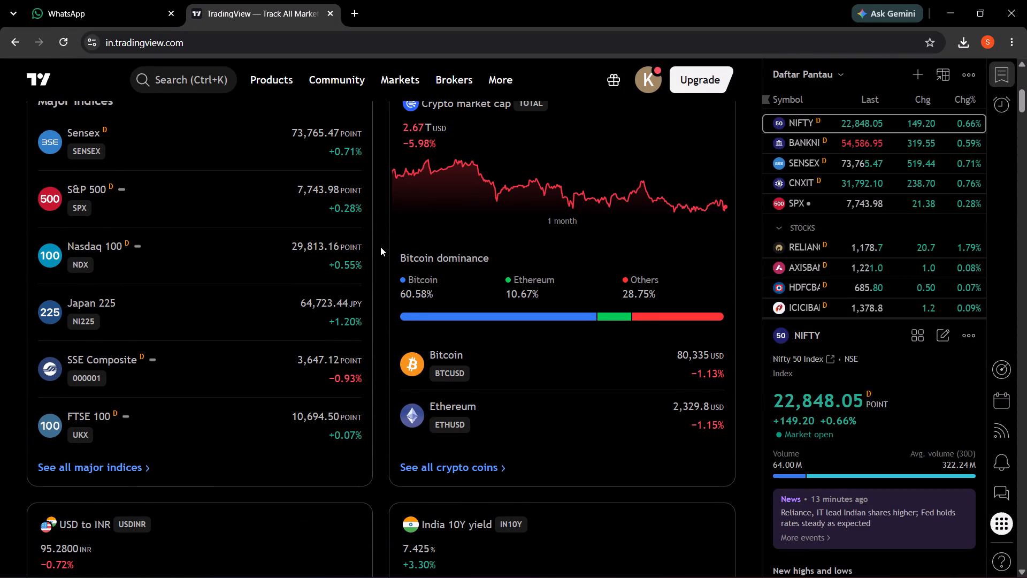
scroll(380, 247, down, 3)
scroll(380, 247, up, 2)
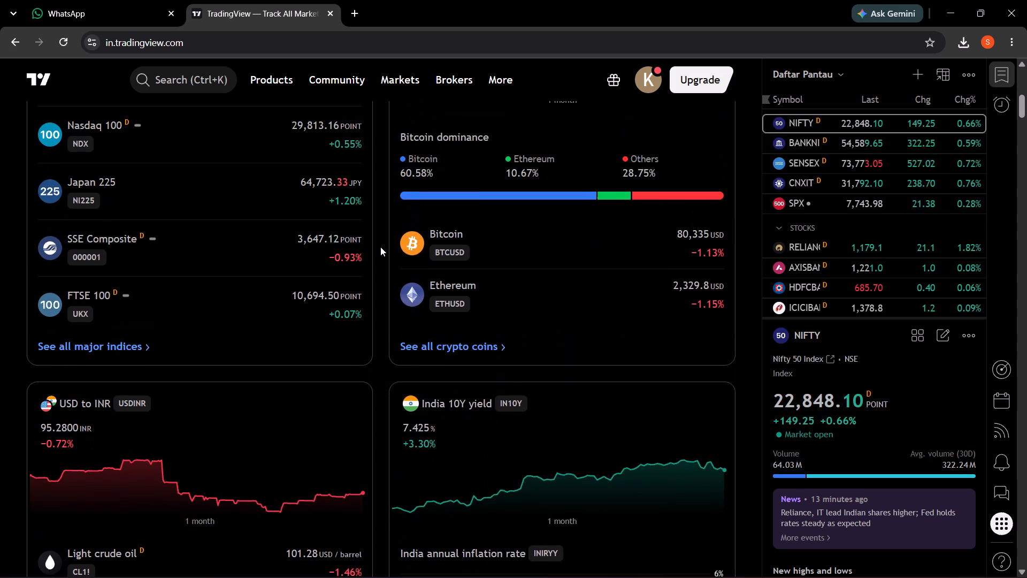
scroll(380, 247, up, 2)
scroll(380, 247, down, 2)
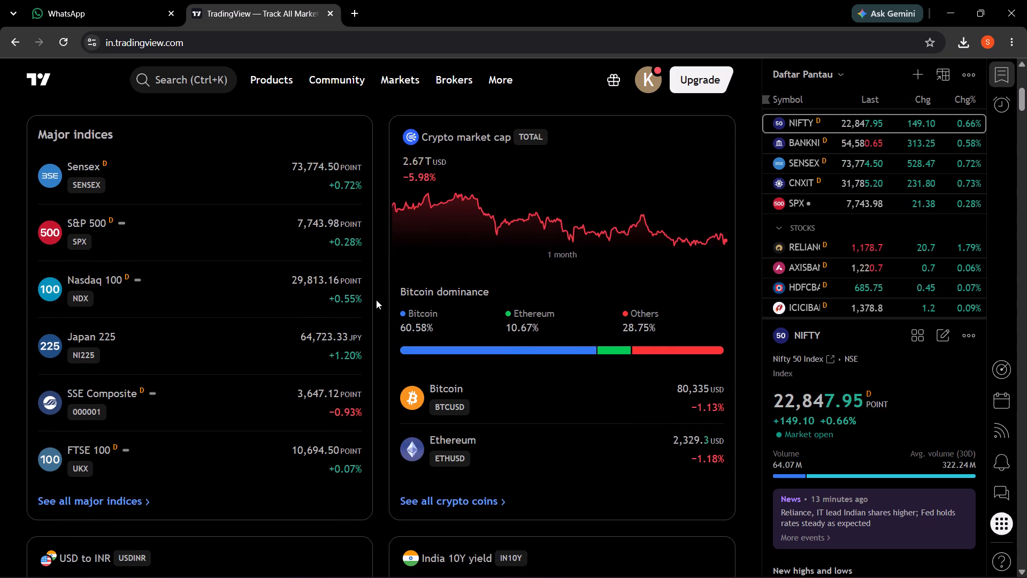
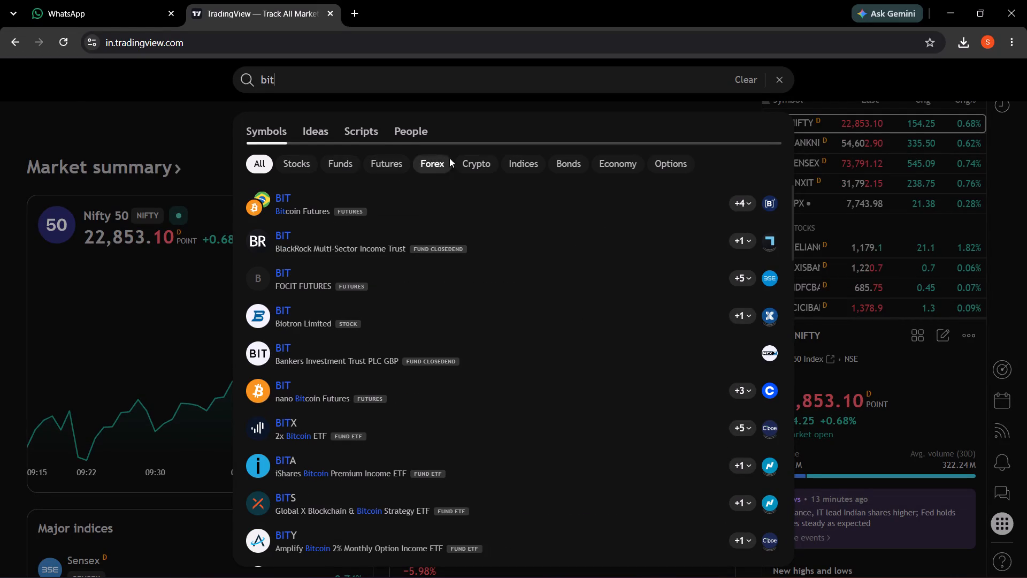
Narrow the "bit" symbol search to crypto and open the chart for Bitcoin from IG.
click(483, 161)
click(476, 235)
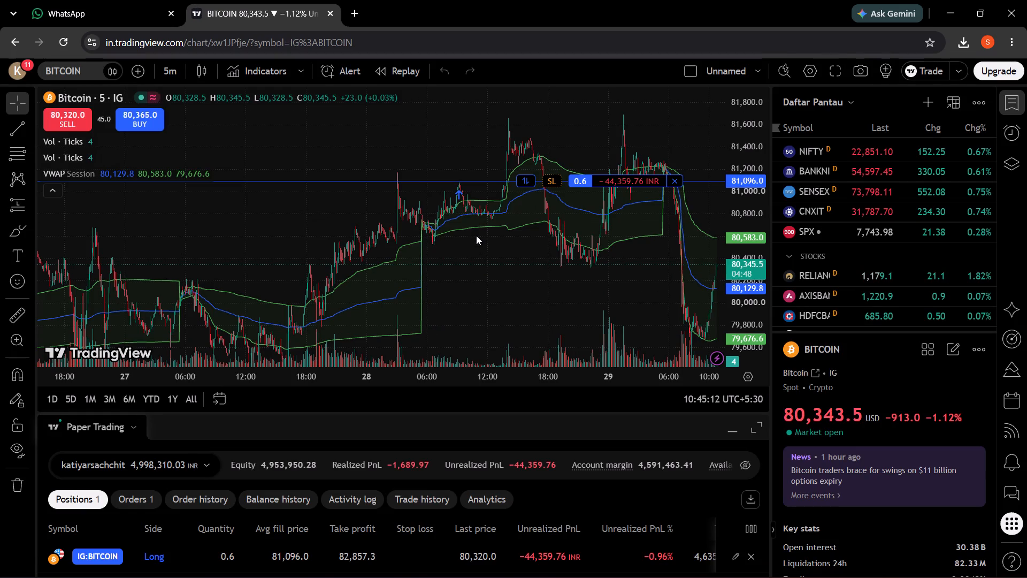
Close the open 0.6 long Bitcoin position in the paper trading account and dismiss the order notifications.
drag(611, 264, 473, 271)
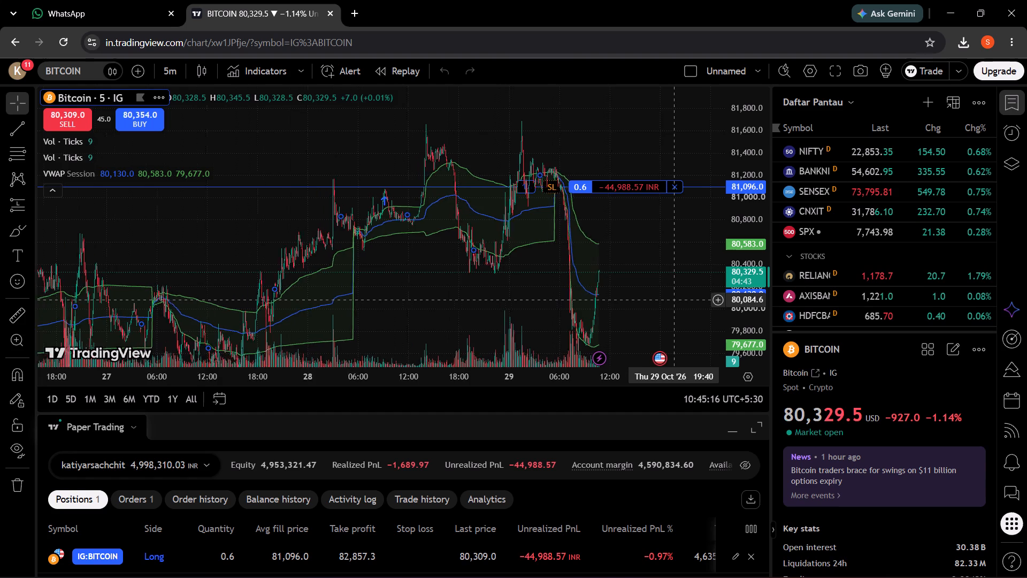
drag(661, 242, 430, 189)
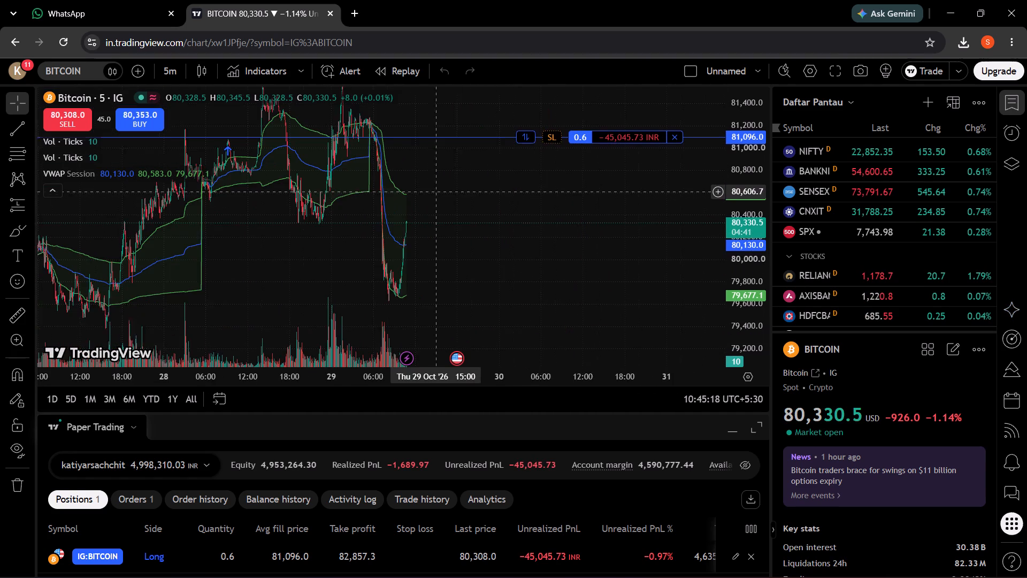
drag(430, 189, 427, 188)
drag(471, 202, 528, 234)
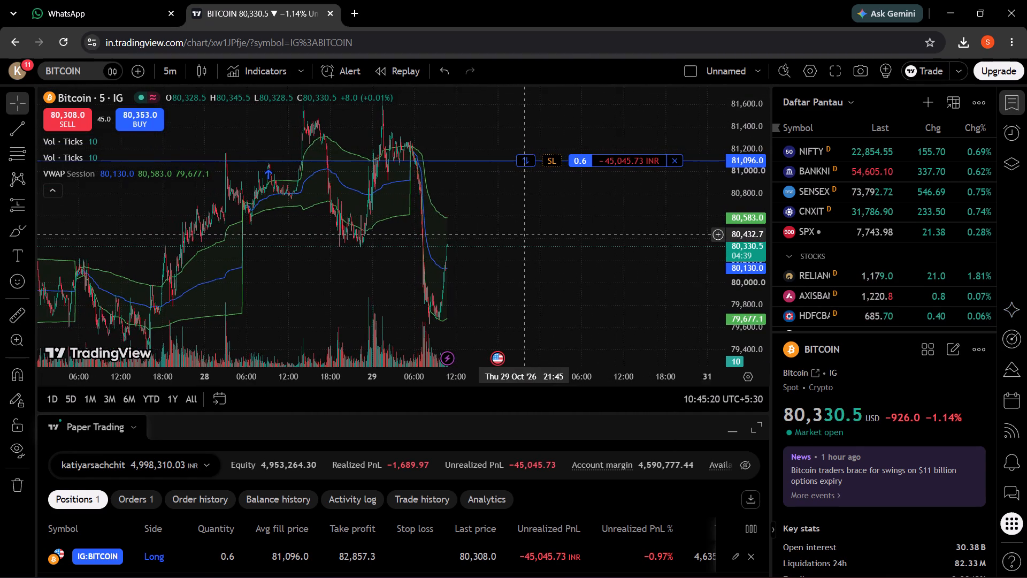
drag(528, 234, 554, 216)
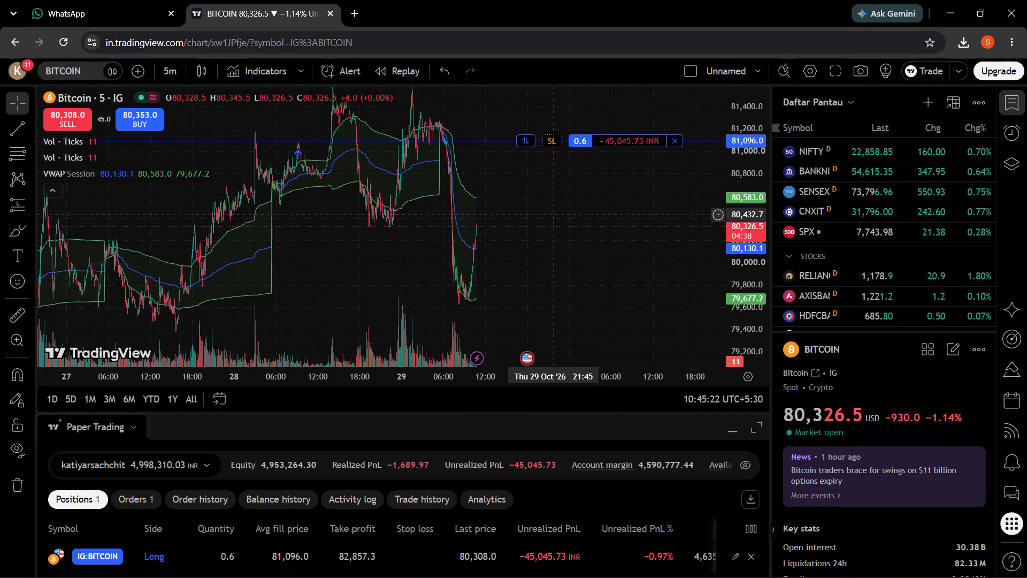
drag(554, 216, 553, 218)
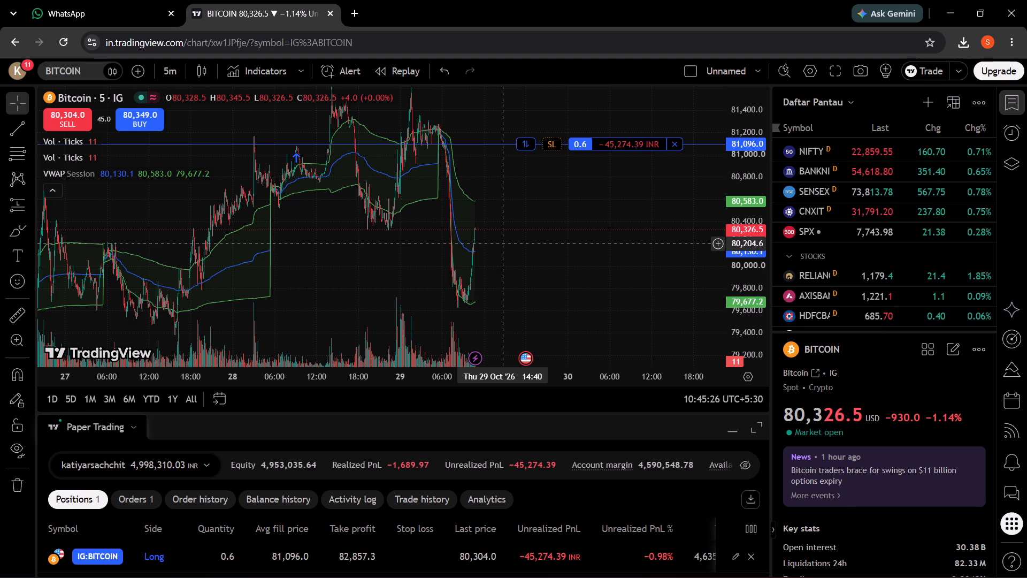
click(677, 143)
click(586, 362)
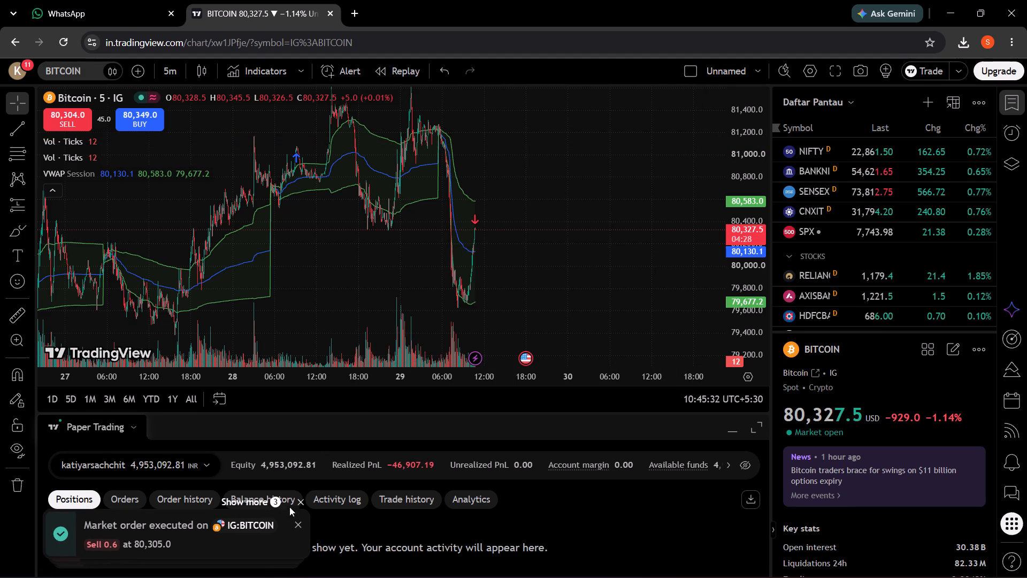
click(294, 526)
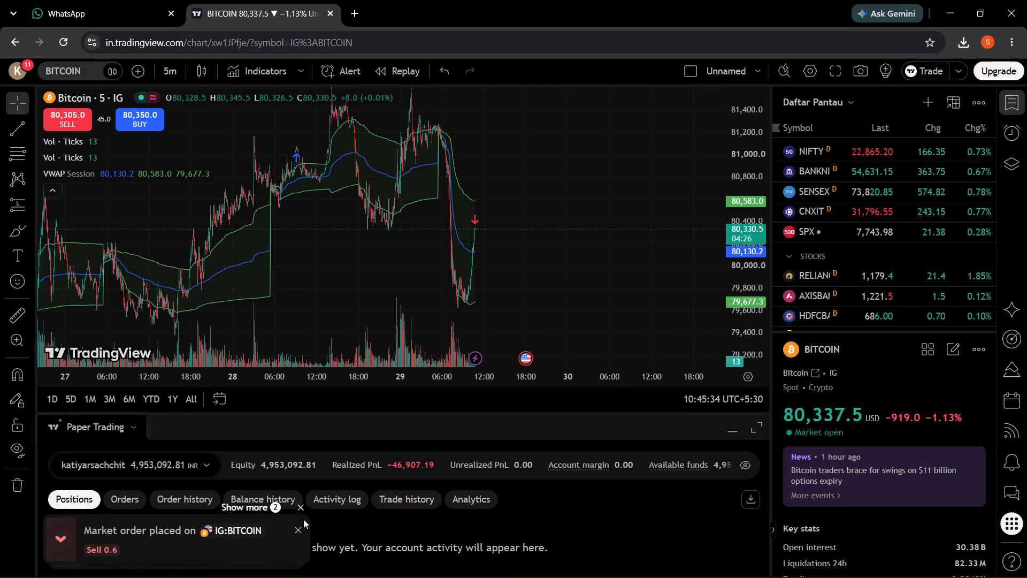
click(301, 534)
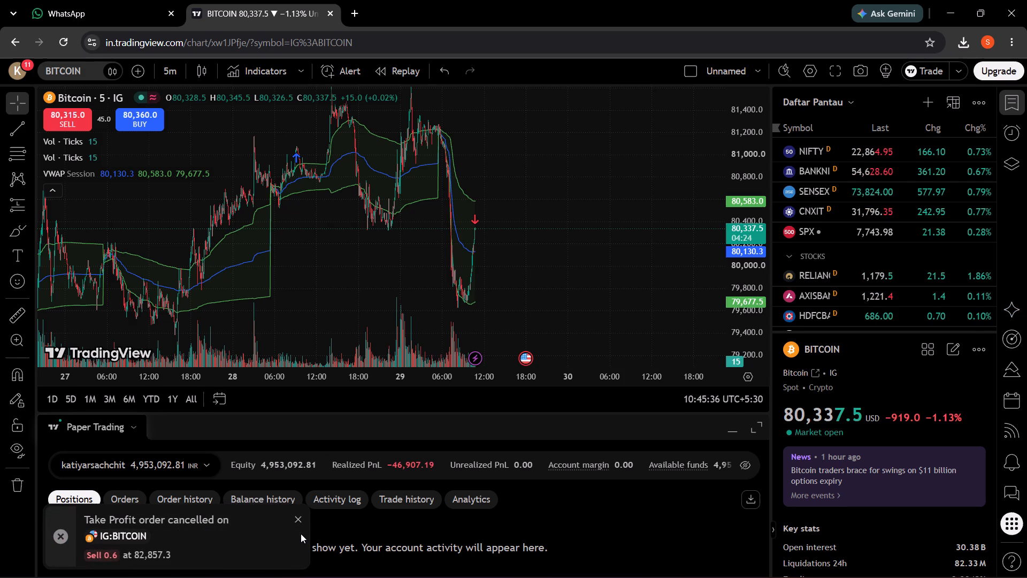
click(298, 529)
click(298, 525)
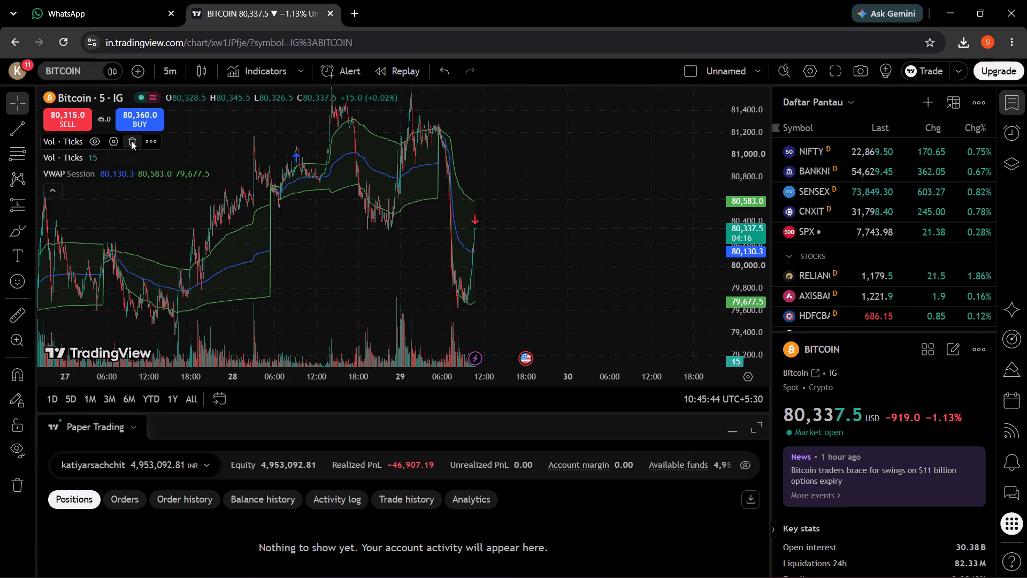
Remove both Vol indicators and the VWAP indicator from the Bitcoin chart.
click(131, 141)
click(134, 141)
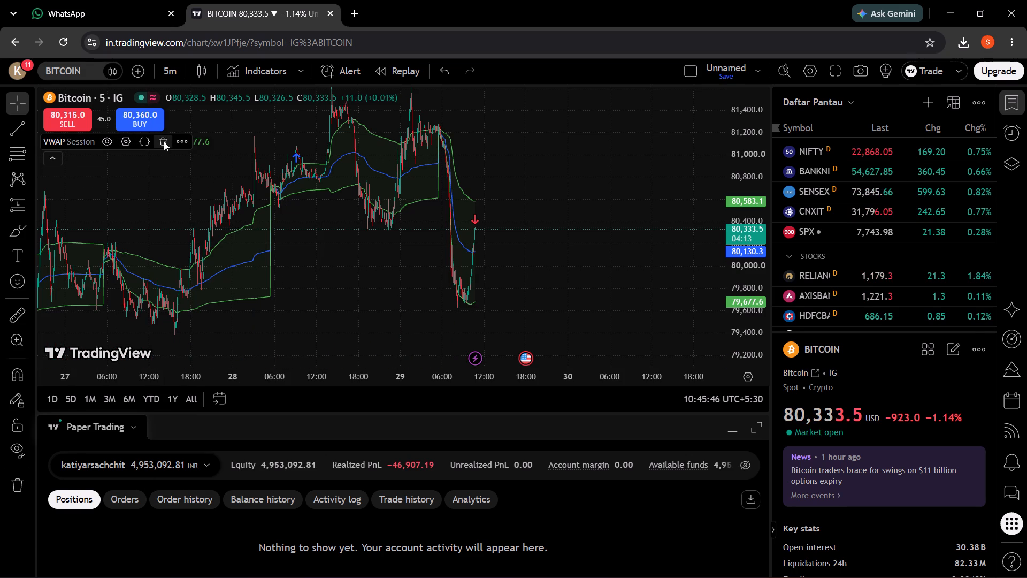
click(163, 140)
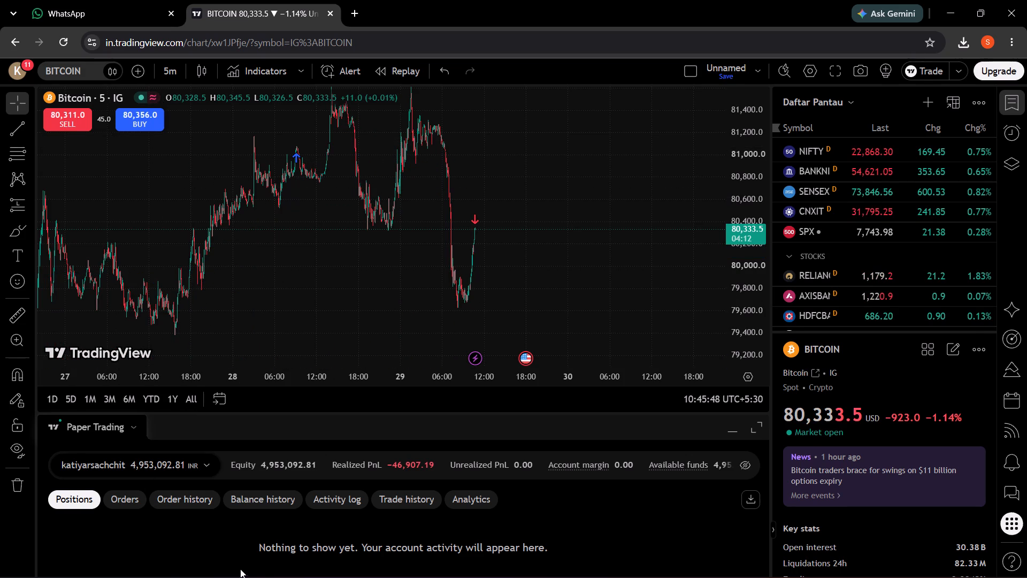
Reset the paper trading account with a starting balance of 50000 INR.
click(195, 467)
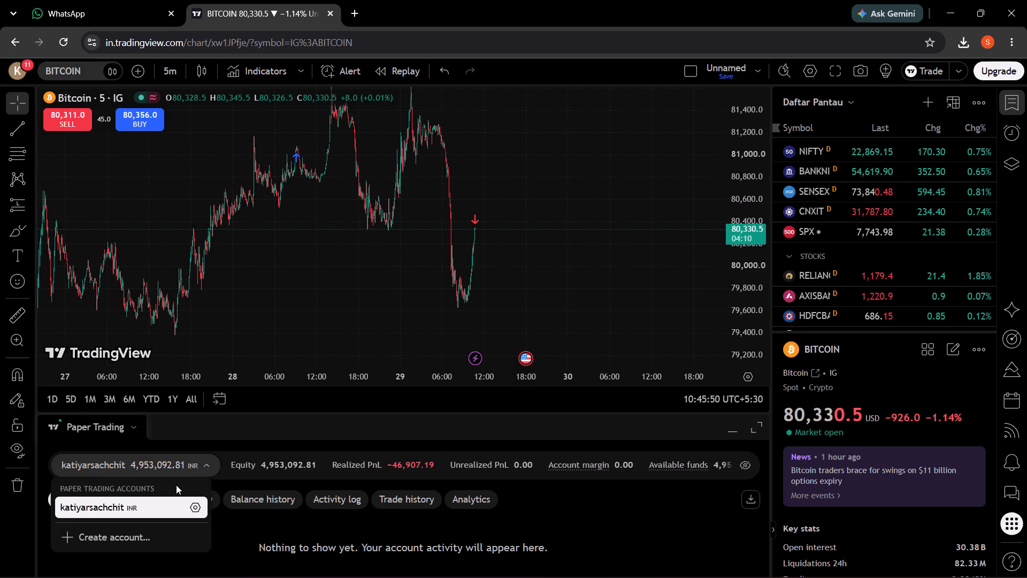
click(194, 505)
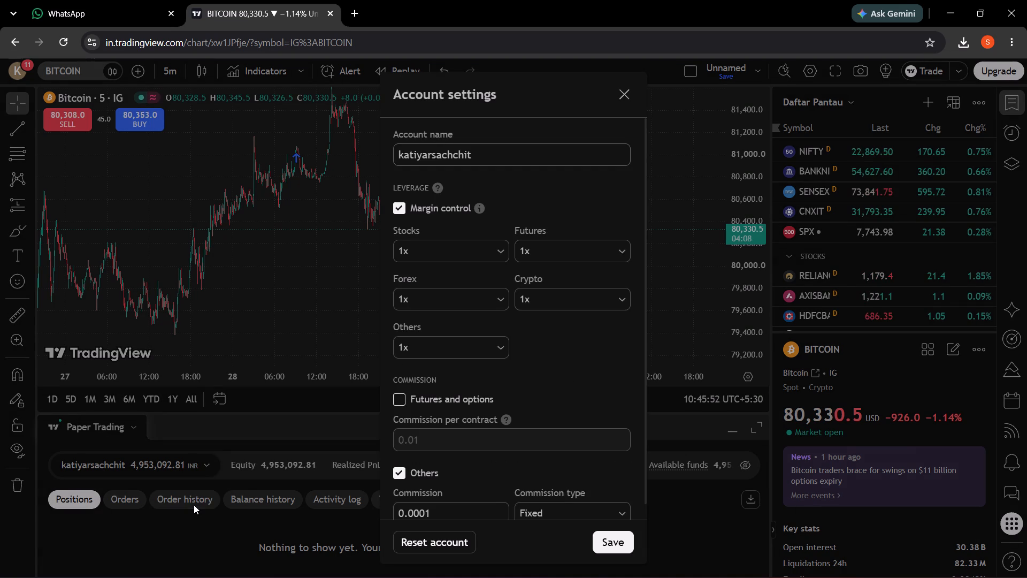
click(443, 536)
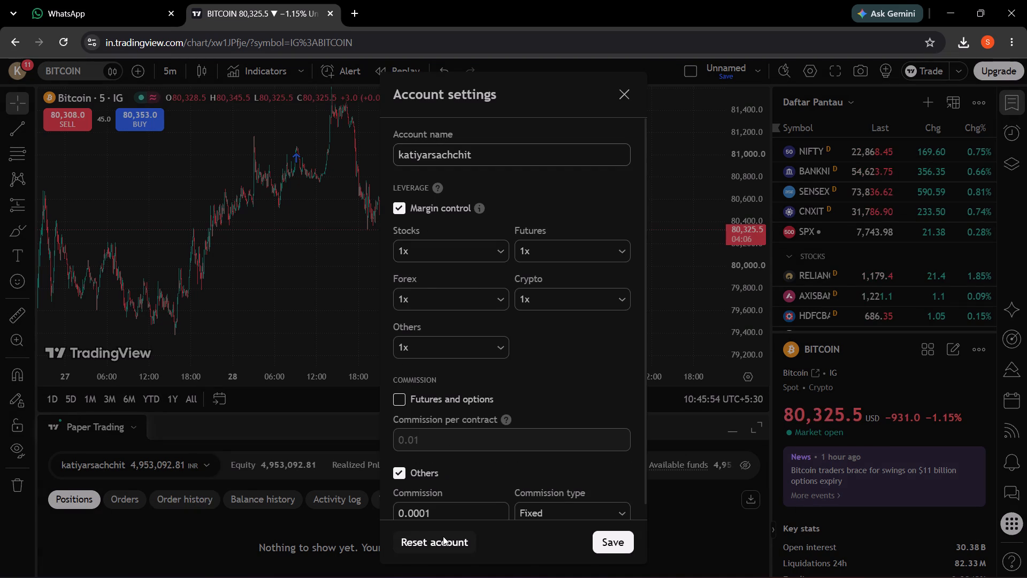
drag(451, 264, 386, 256)
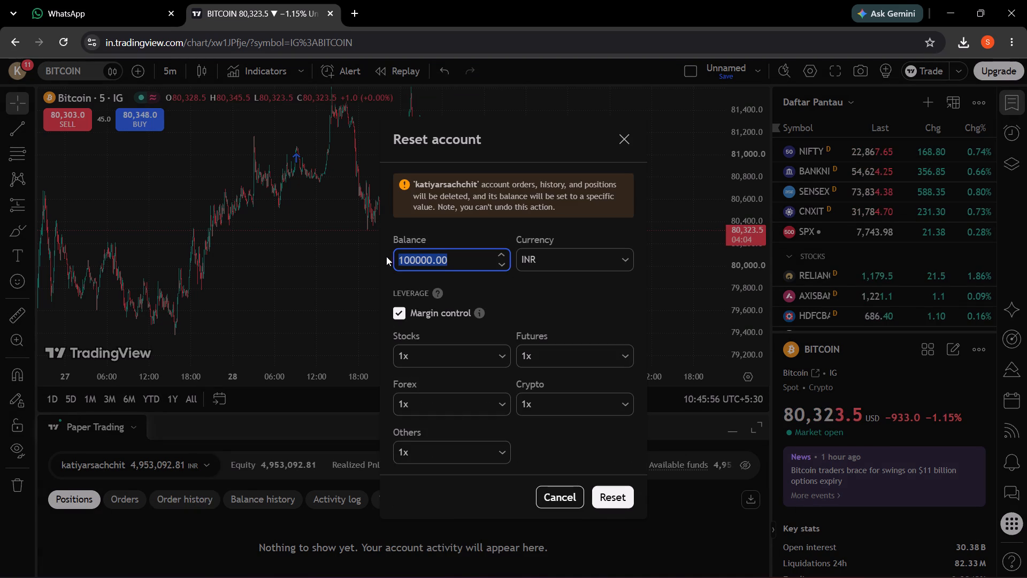
drag(386, 256, 384, 256)
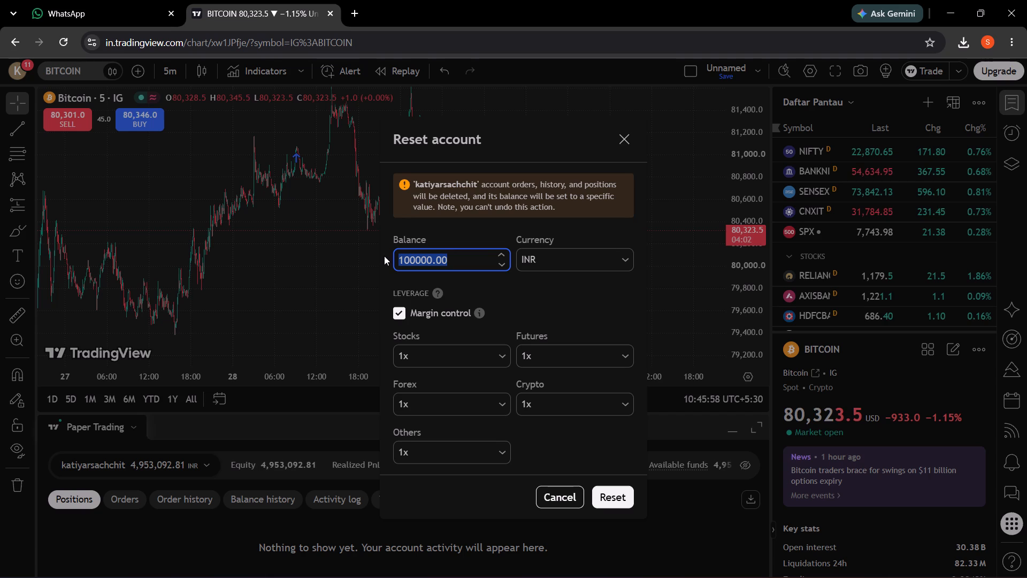
text(50)
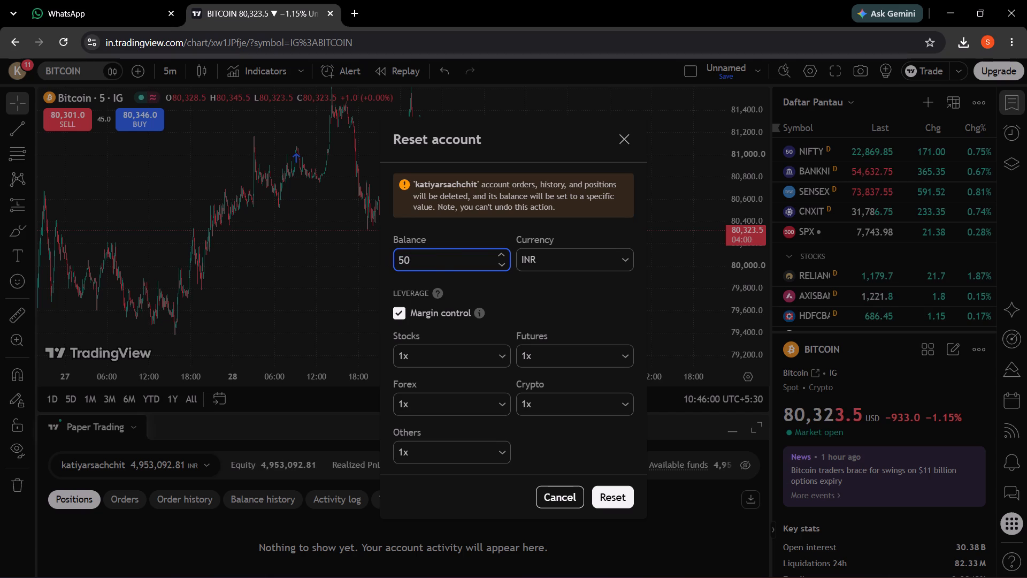
text(000)
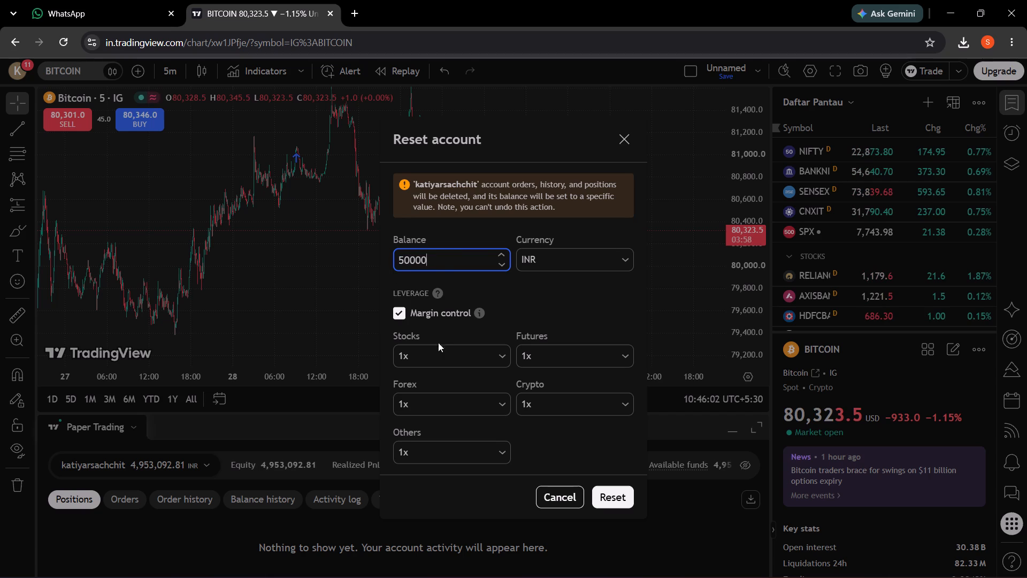
click(611, 491)
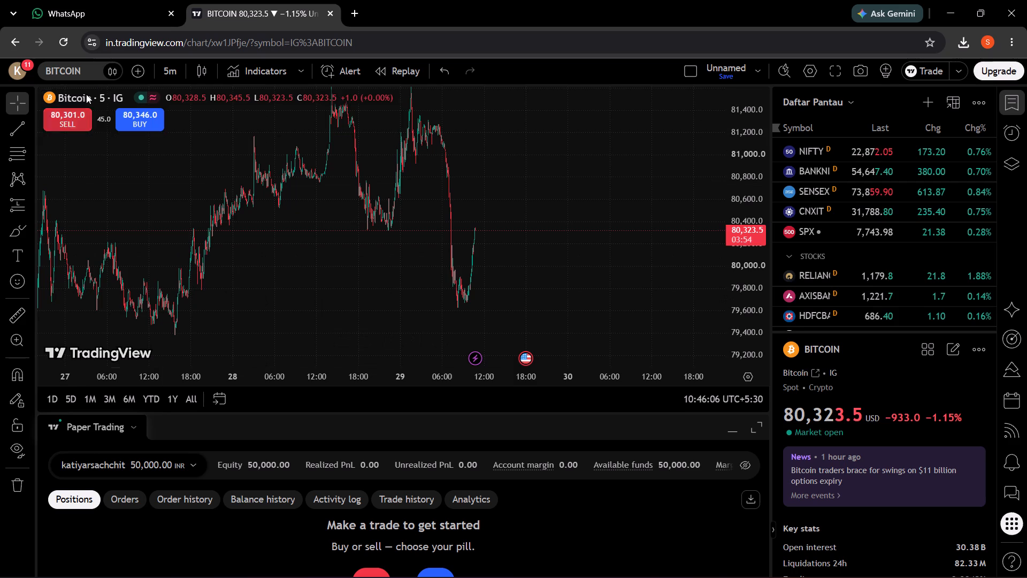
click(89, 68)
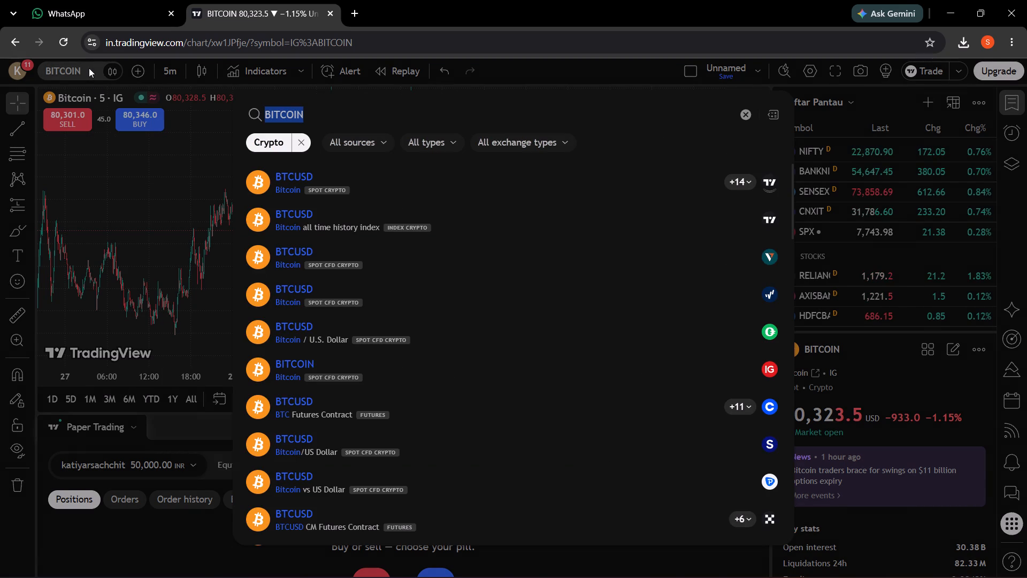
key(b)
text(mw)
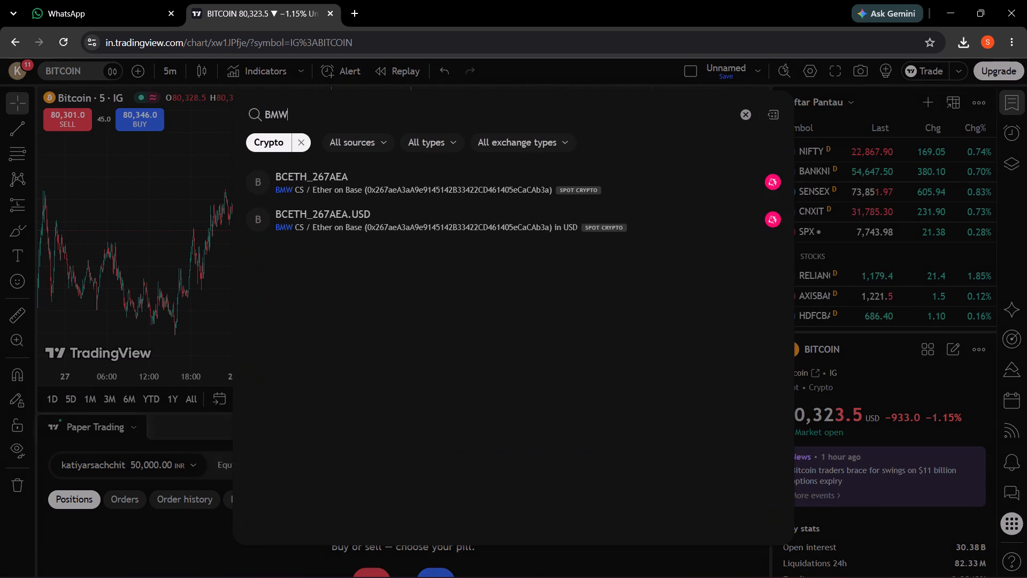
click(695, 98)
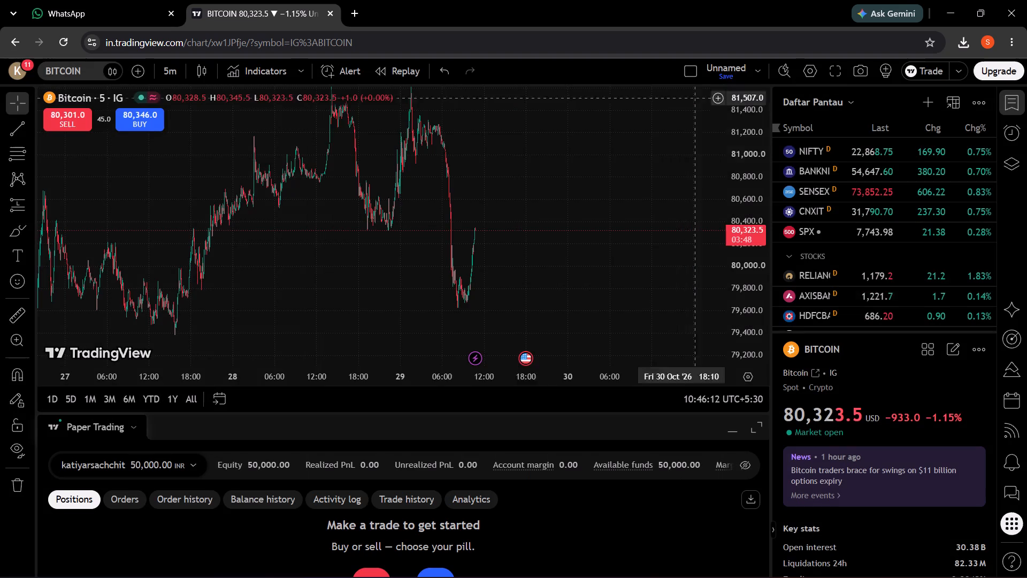
Search symbols for BMW without the Crypto filter and load the Bayerische Motoren Werke AG chart from XETR.
click(88, 70)
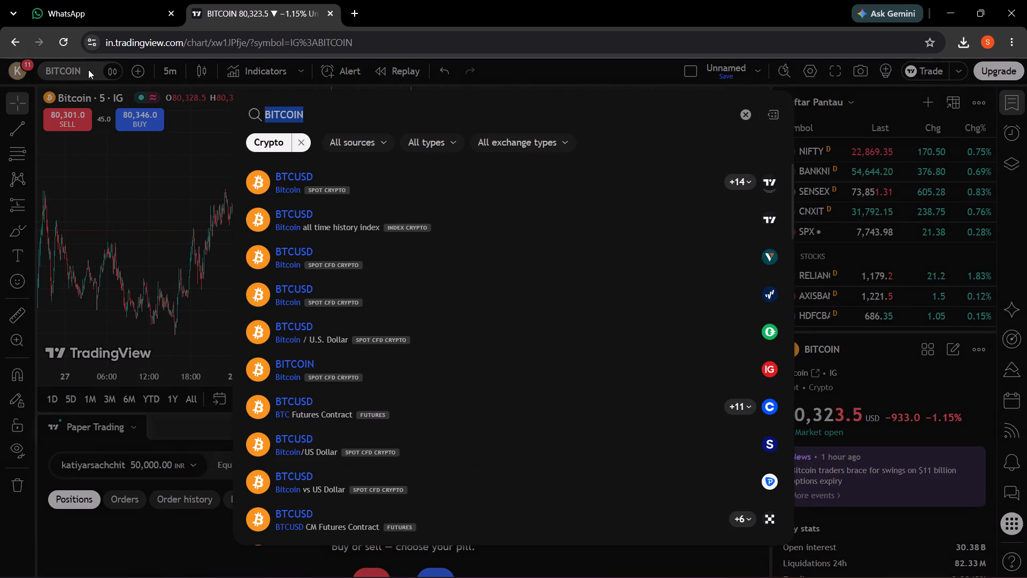
text(bmw)
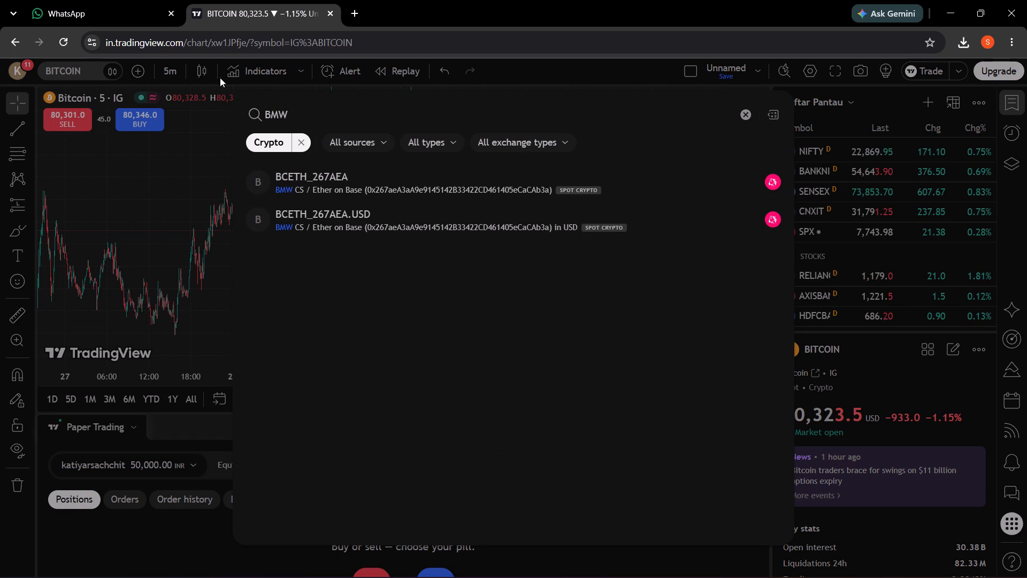
click(311, 141)
click(302, 140)
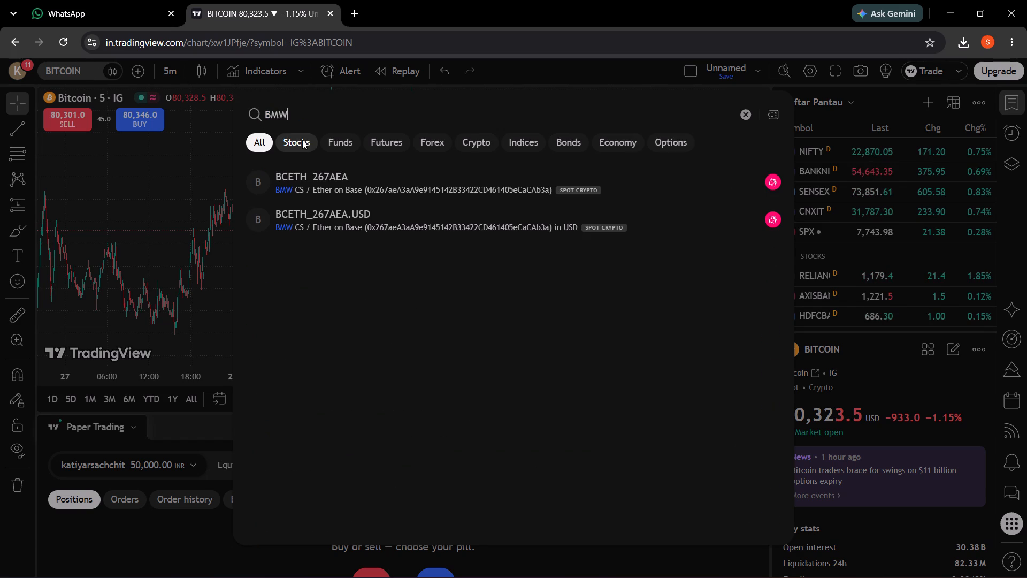
click(477, 173)
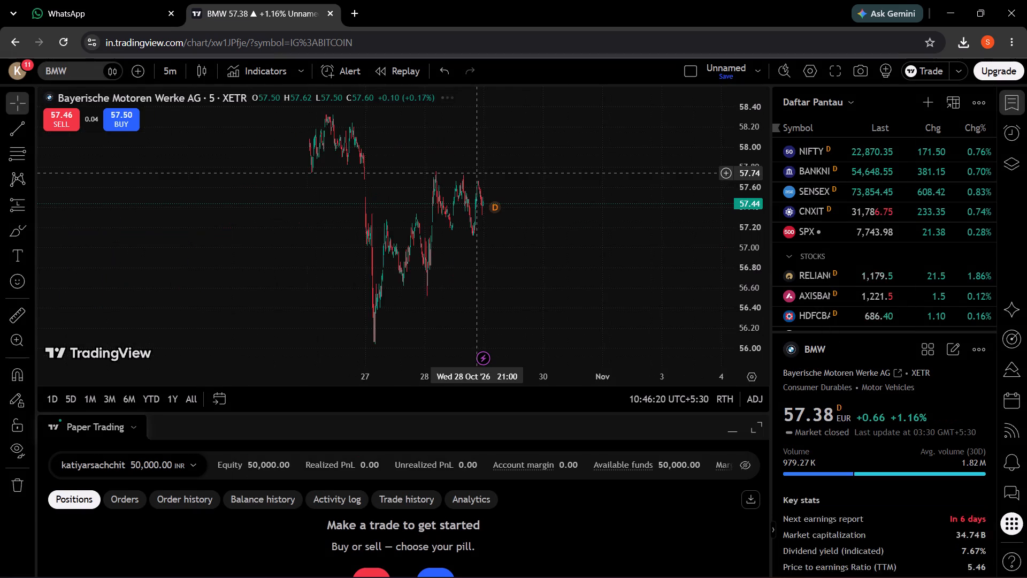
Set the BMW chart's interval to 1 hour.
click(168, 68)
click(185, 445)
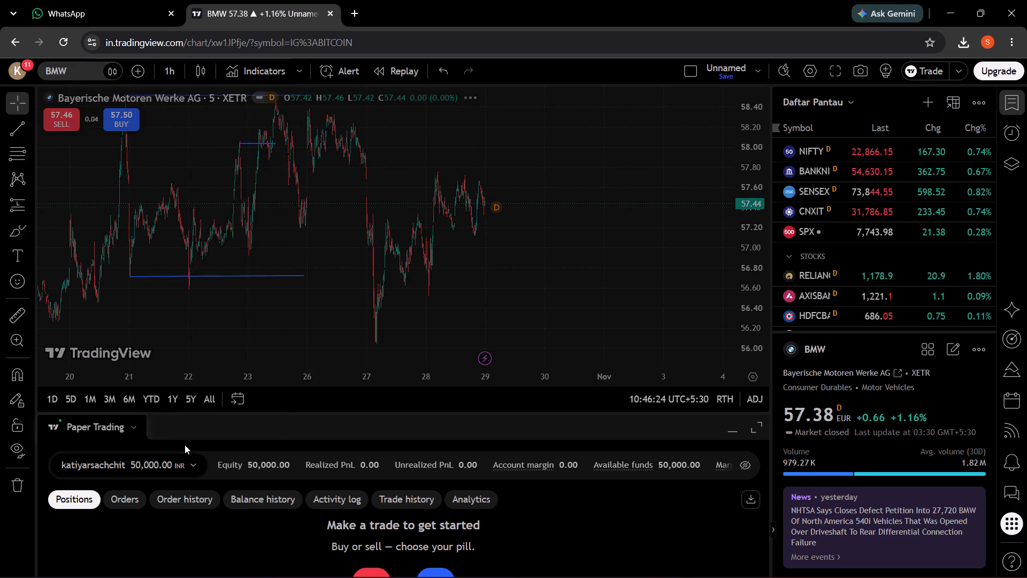
Set the BMW chart's interval to 30 minutes and fit its recent price range into view.
click(164, 74)
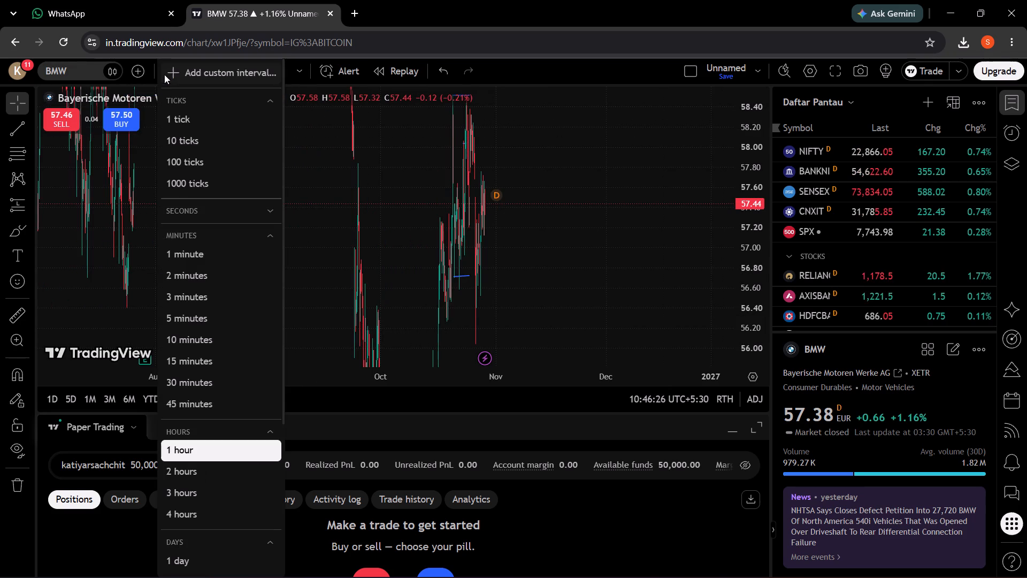
click(195, 385)
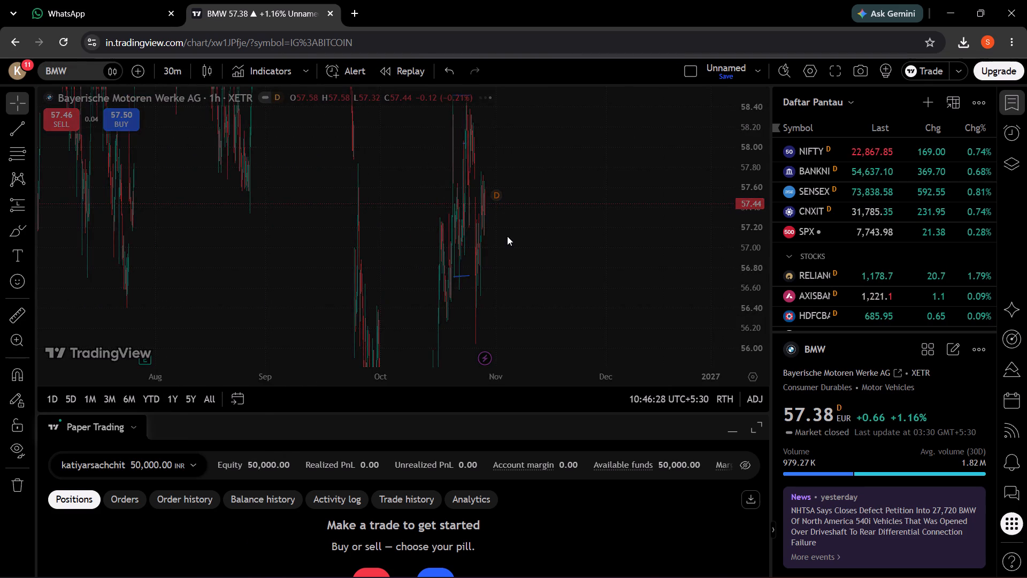
drag(752, 160, 752, 257)
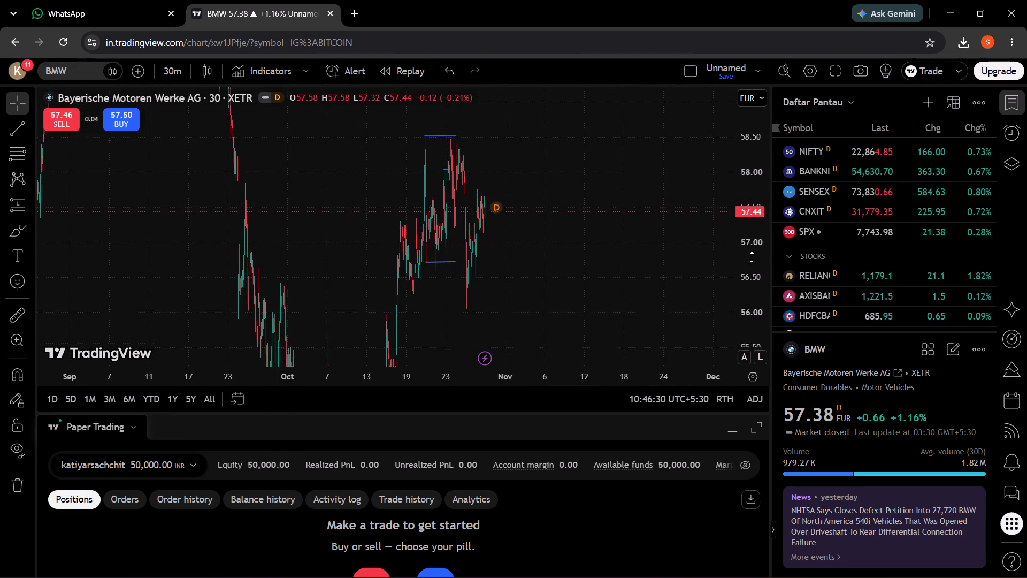
drag(752, 257, 748, 325)
drag(755, 172, 750, 292)
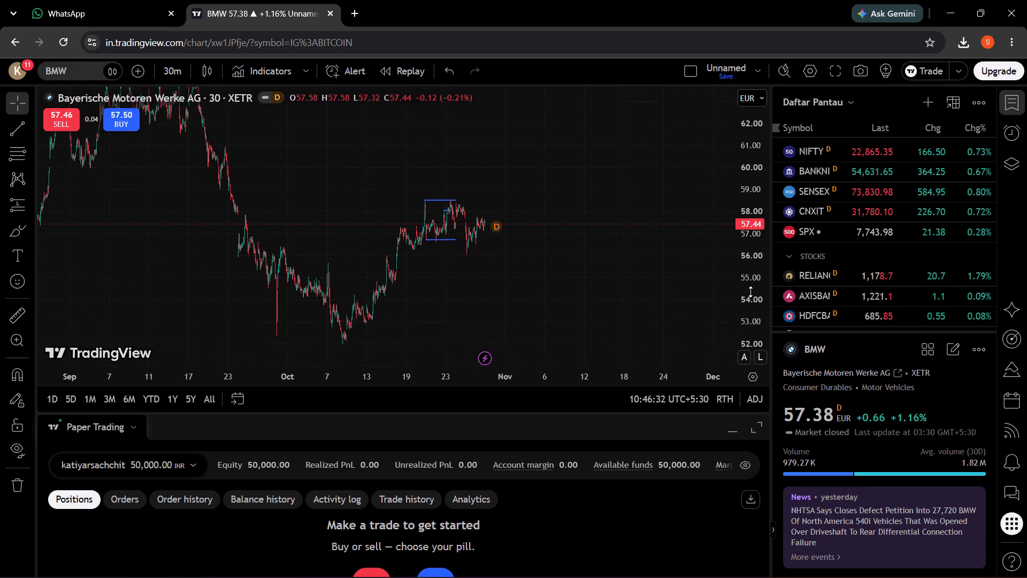
drag(750, 292, 748, 299)
Look up "time in germany" on Google in a new browser tab.
click(351, 10)
text(tiem in)
key(BackSpace)
key(BackSpace)
key(BackSpace)
key(BackSpace)
key(BackSpace)
key(BackSpace)
key(BackSpace)
text(time in)
key(Return)
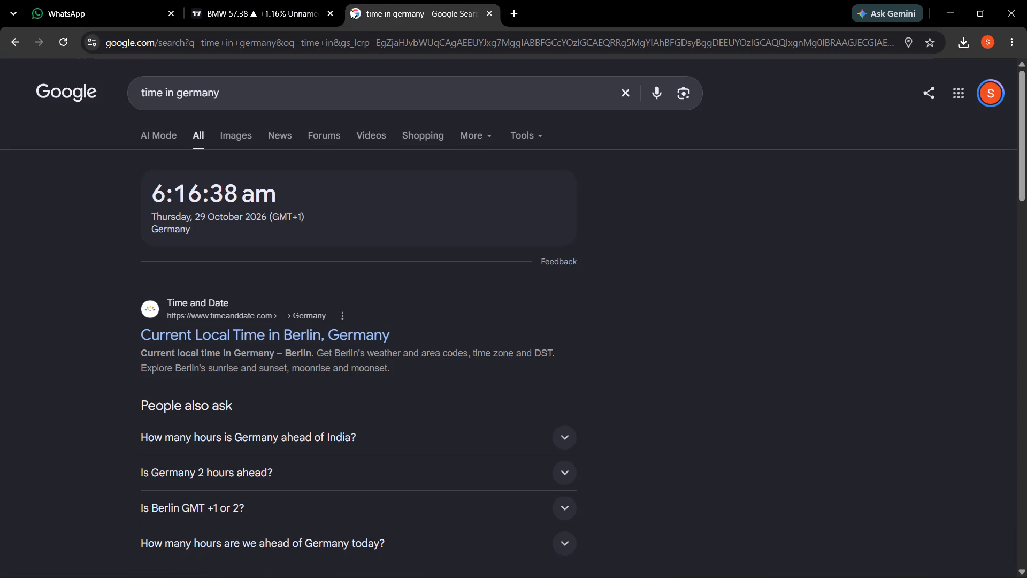
Close the Germany time search tab and return to the TradingView chart.
drag(259, 91, 256, 92)
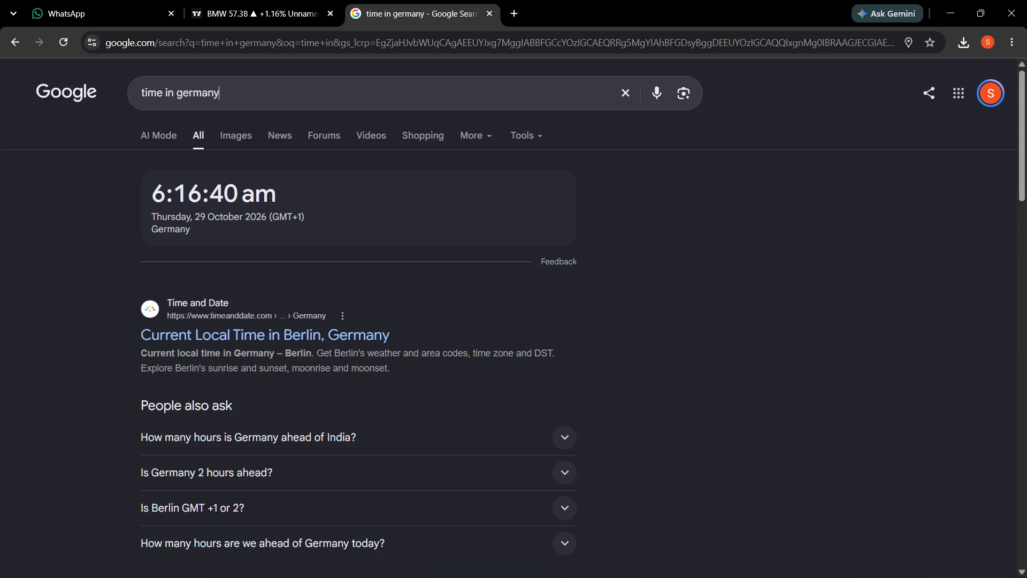
drag(256, 92, 131, 81)
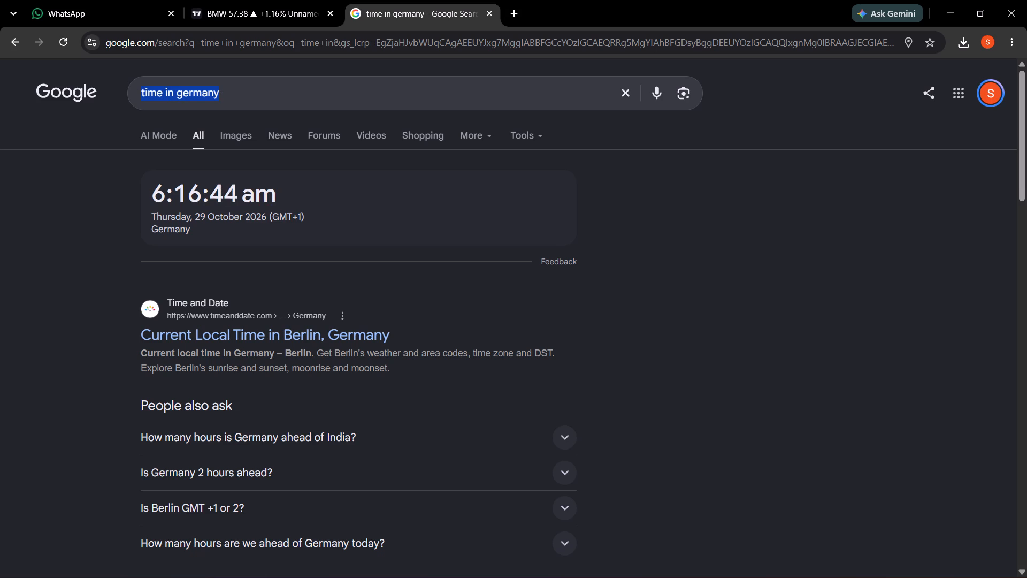
key(BackSpace)
key(BackSpace)
key(BackSpace)
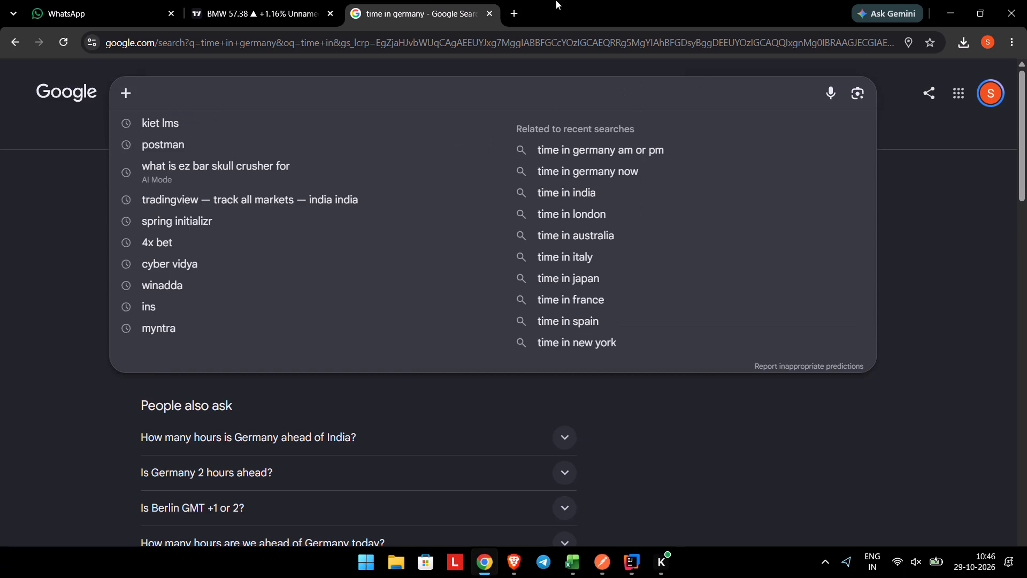
click(493, 12)
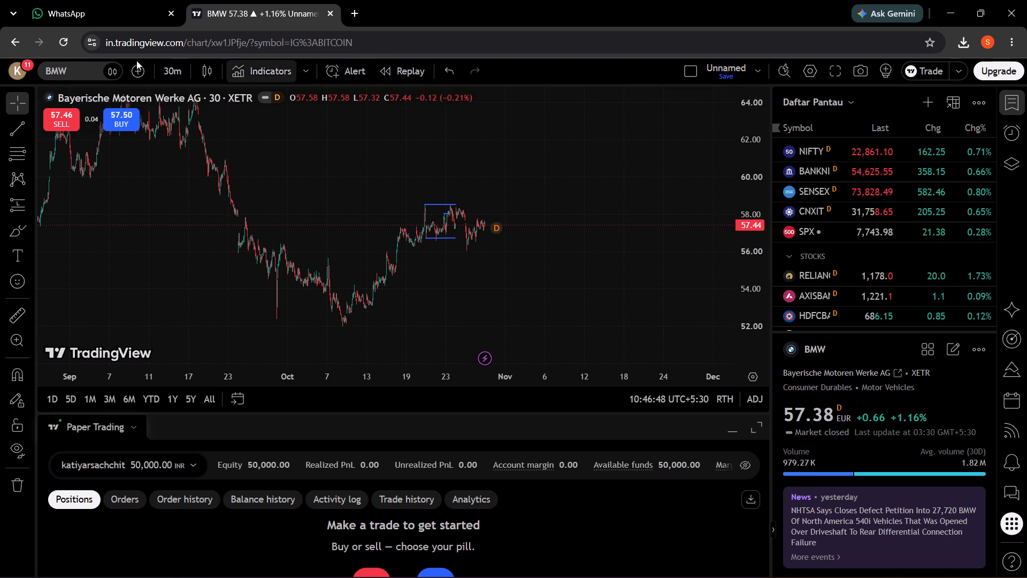
Open the chart's symbol search and clear the BMW query.
click(74, 77)
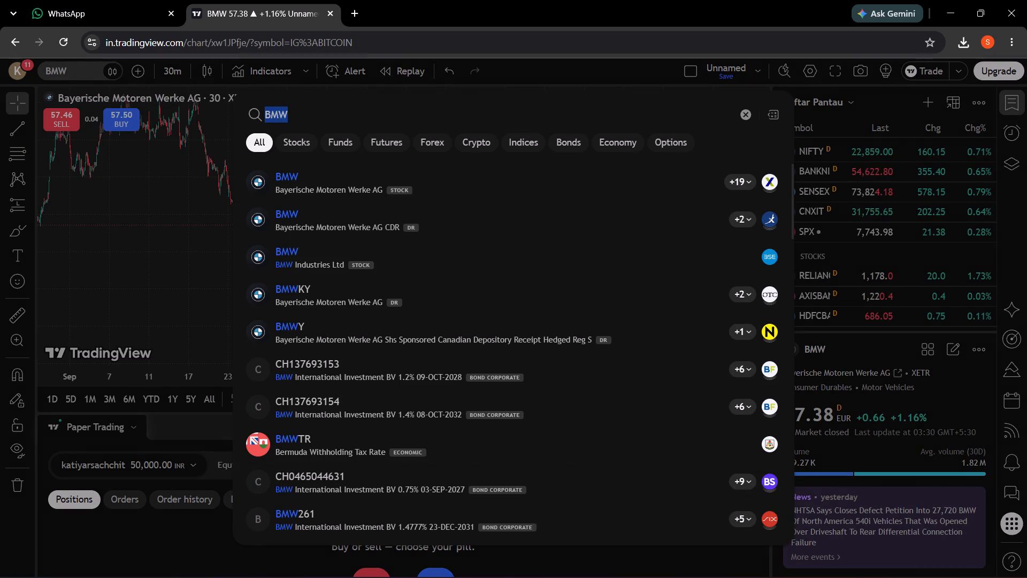
click(744, 116)
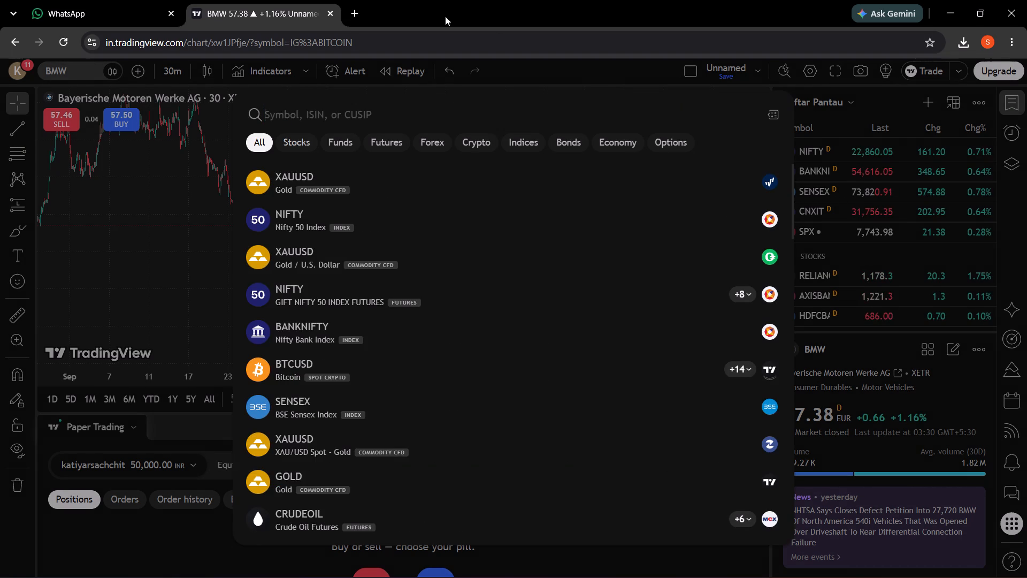
Search Google in a new tab for "which nations stock market is open right now" and read through the list of open markets.
click(347, 8)
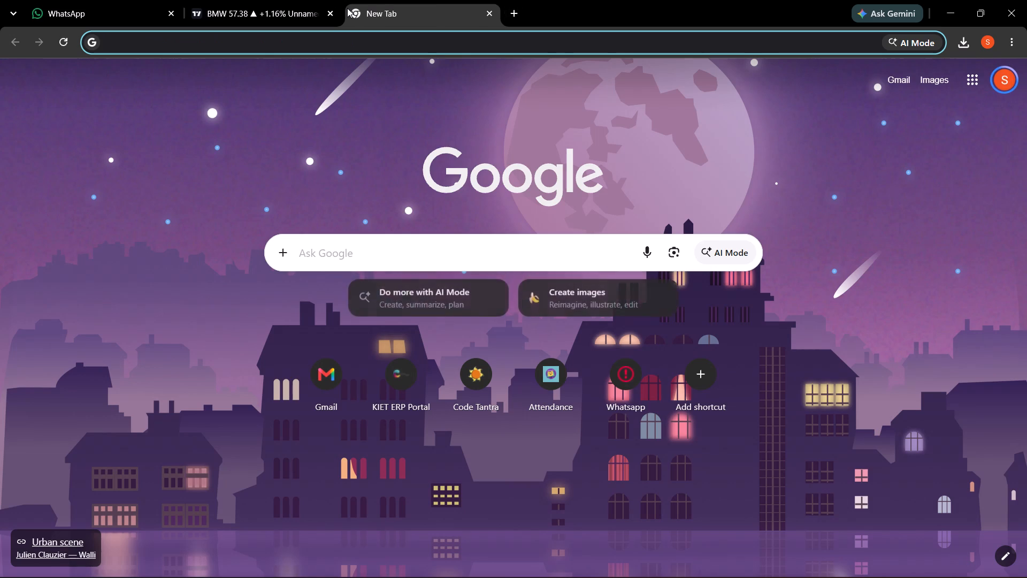
text(which)
key(space)
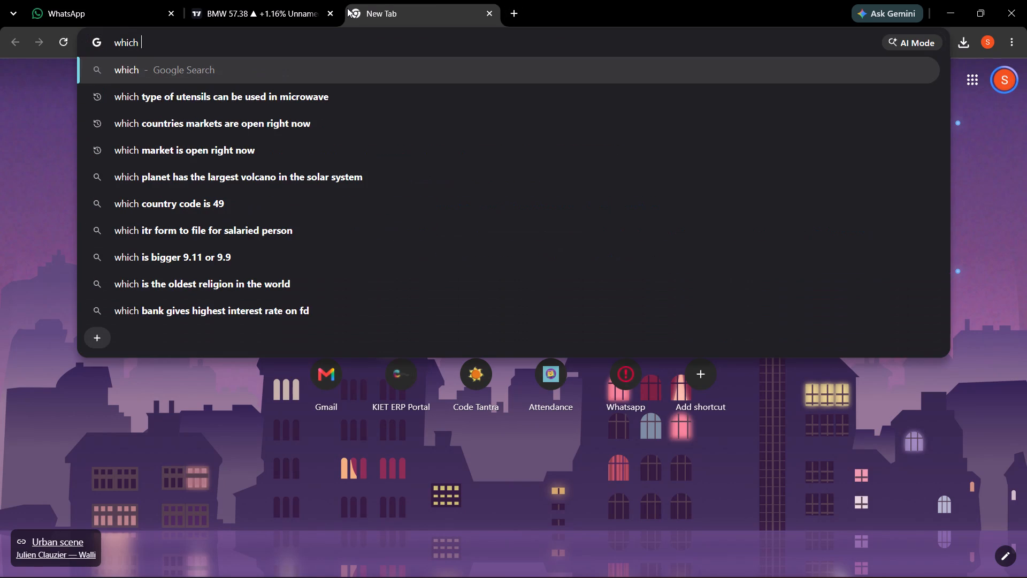
text(nations)
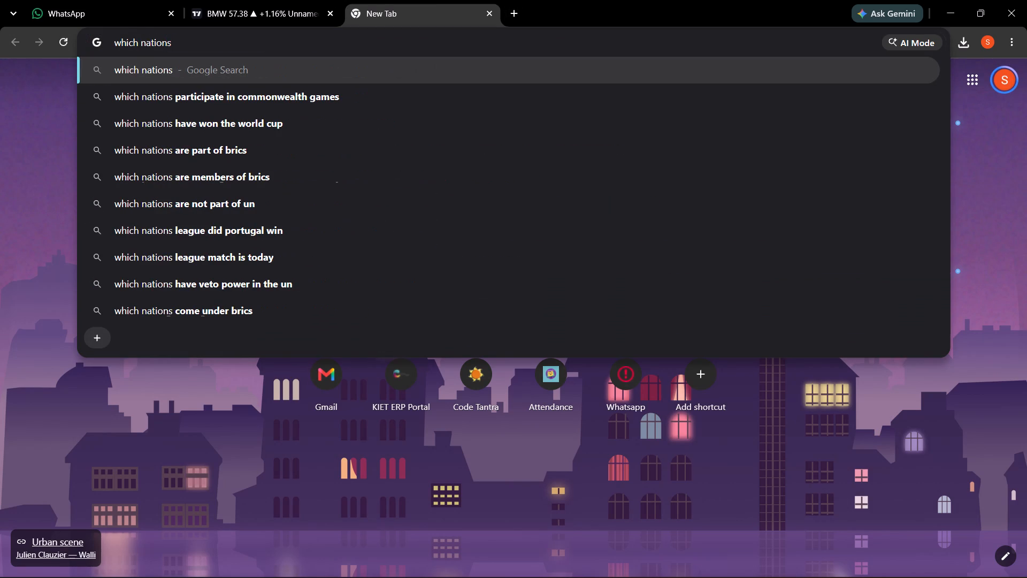
key(space)
text(stock market is open right now)
key(Return)
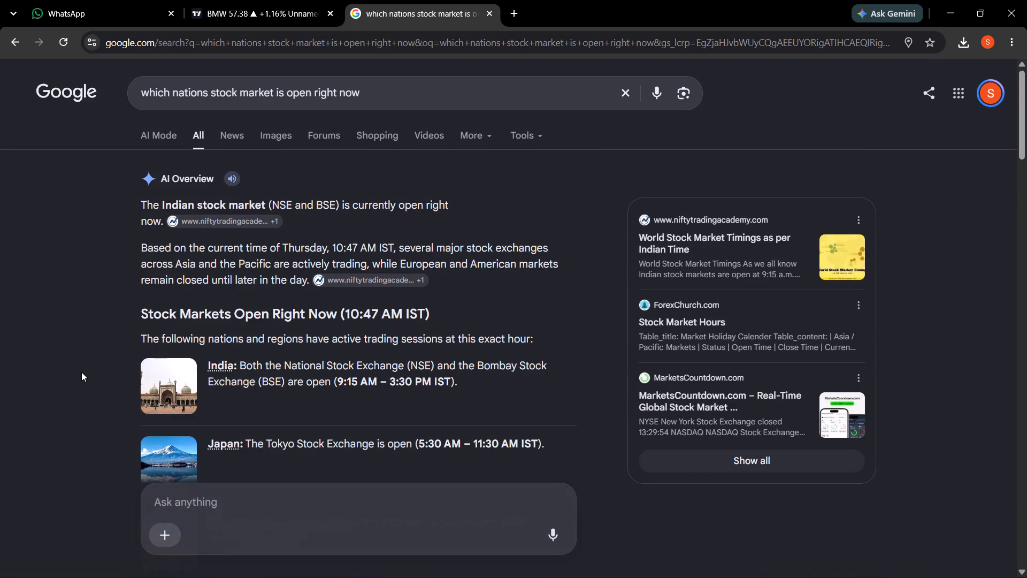
scroll(81, 372, down, 5)
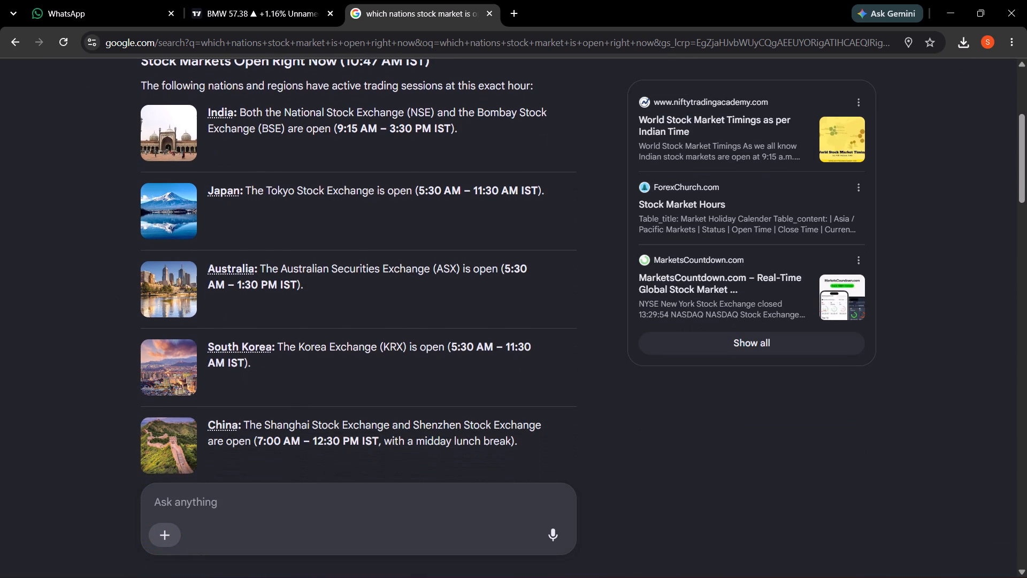
Back in TradingView, filter the symbol search to stocks with Japan as the country.
click(286, 0)
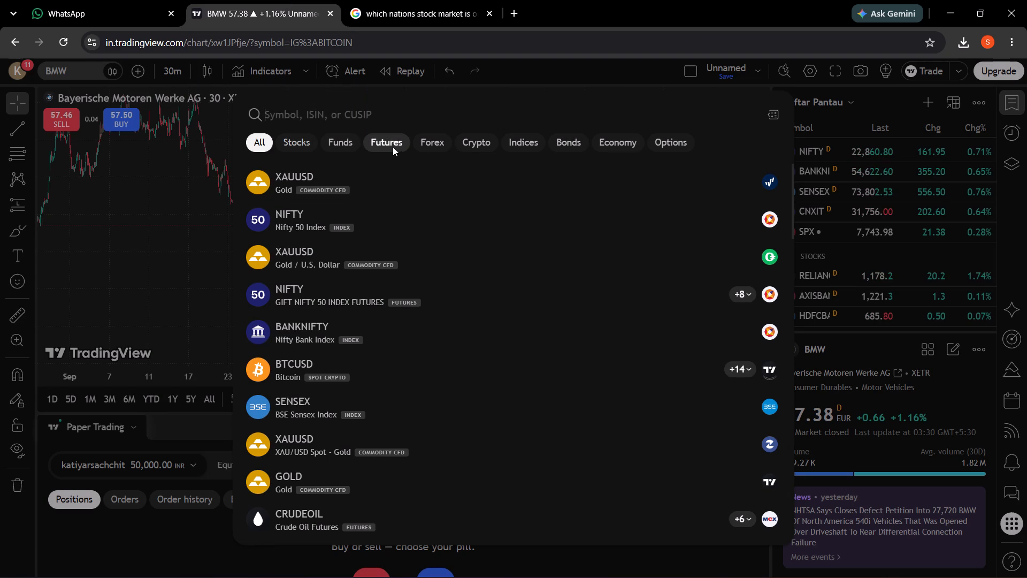
click(300, 142)
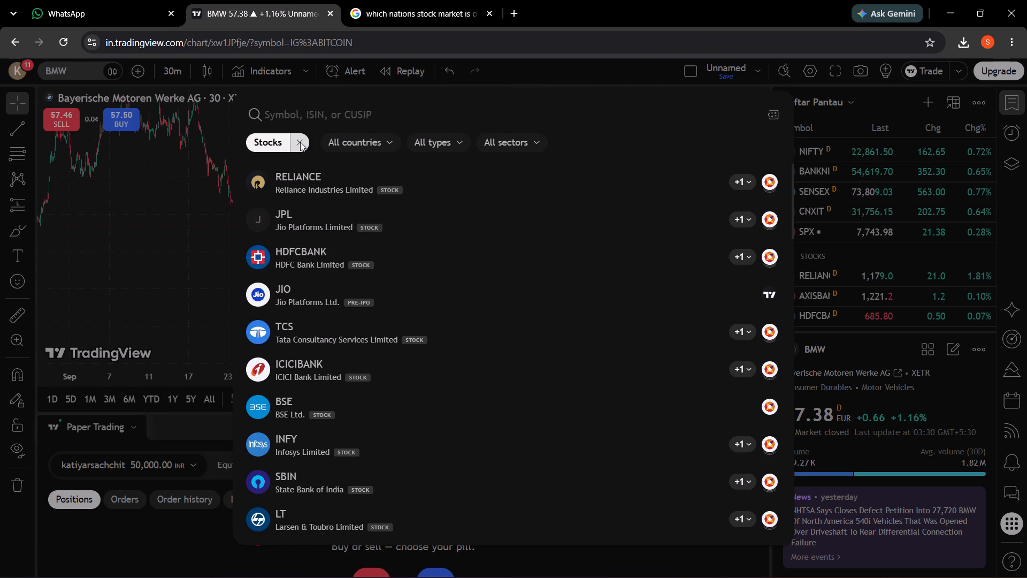
click(387, 143)
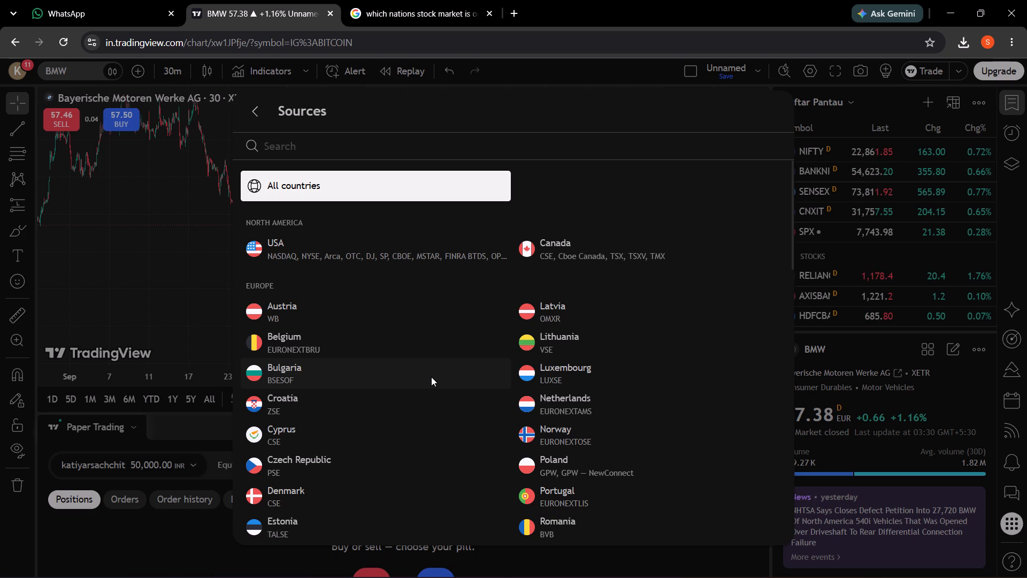
scroll(431, 377, down, 2)
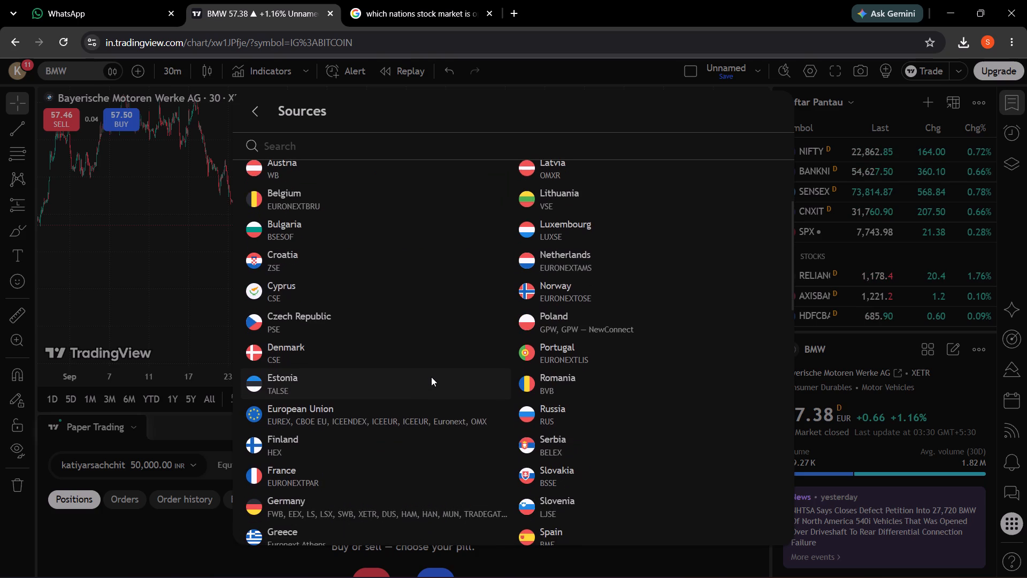
scroll(431, 377, down, 5)
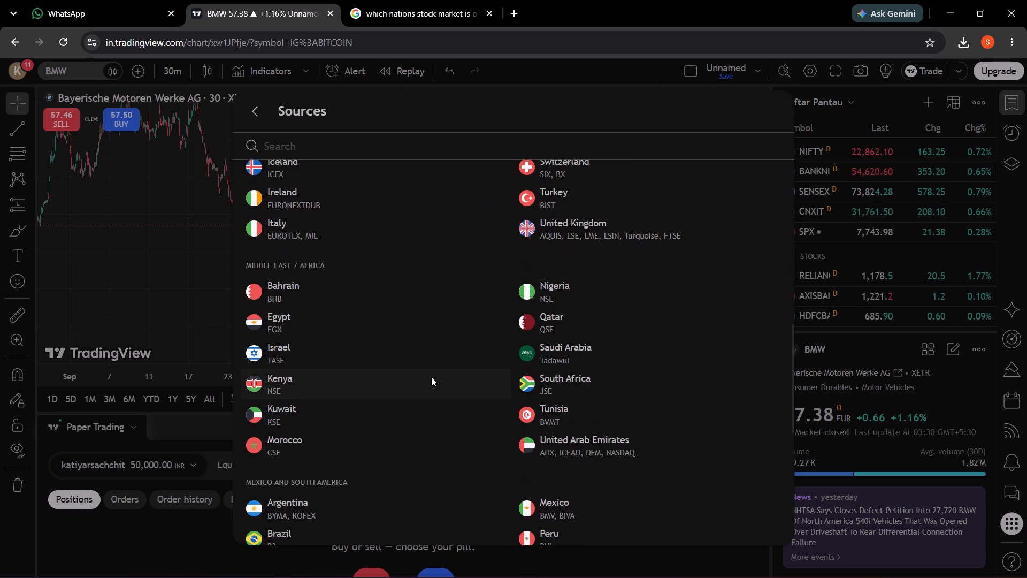
scroll(431, 377, down, 7)
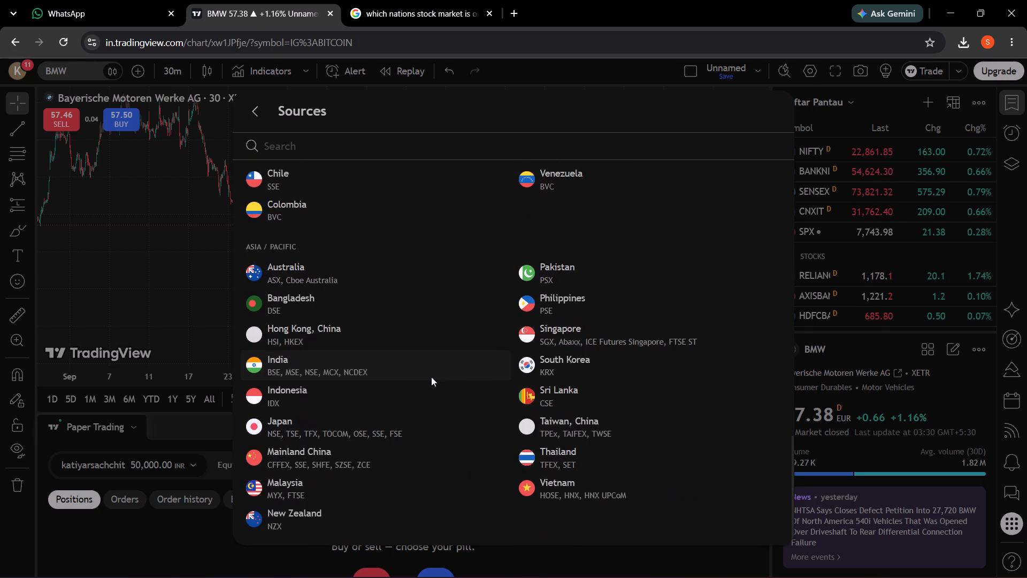
click(295, 417)
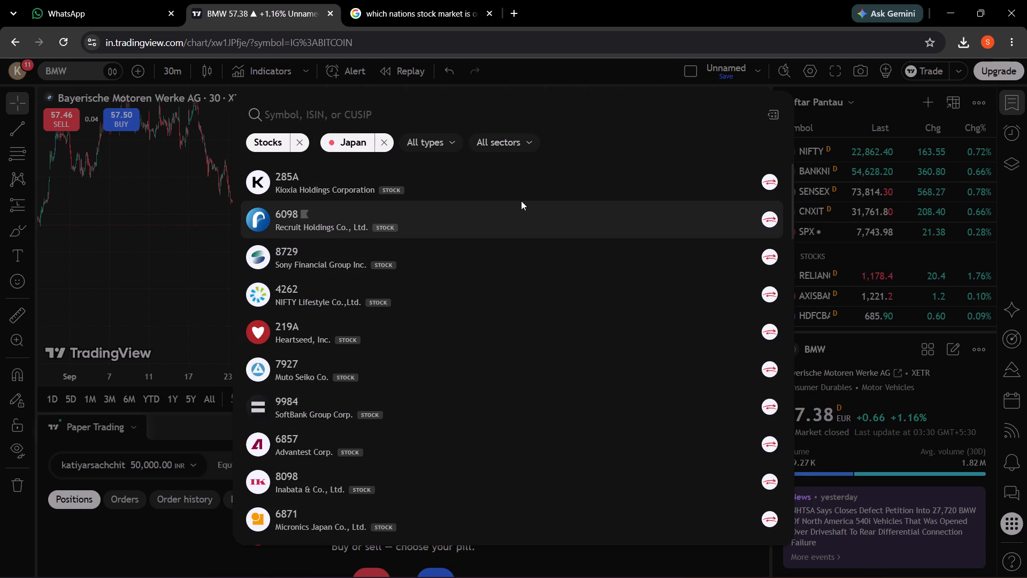
Load the Sony Financial Group Inc. chart (8729, TSE) from the Japanese stock list.
scroll(506, 322, up, 1)
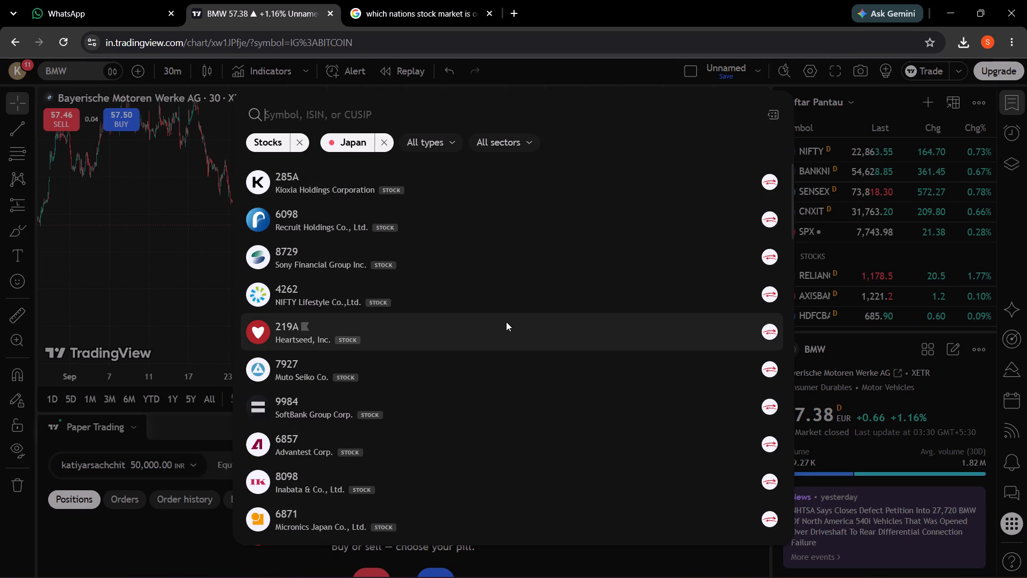
scroll(506, 322, up, 1)
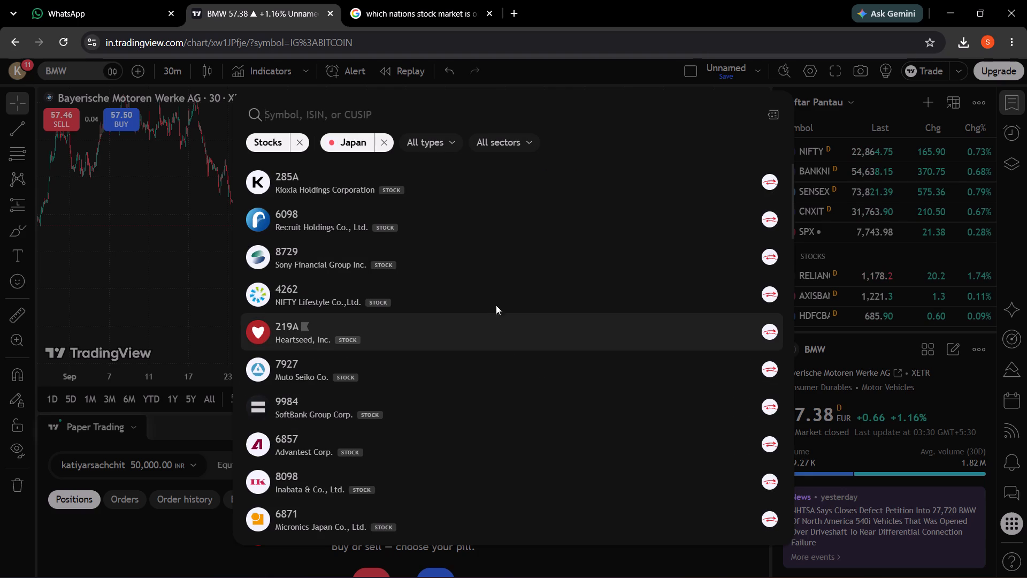
click(448, 259)
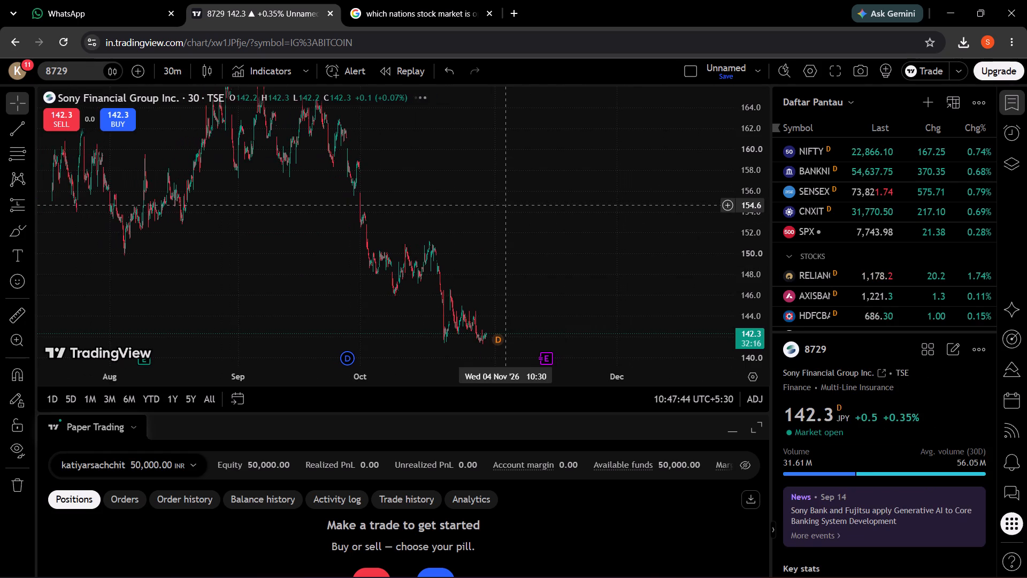
Examine the Sony Financial Group price history from July to October on the 30-minute chart.
drag(535, 239, 459, 204)
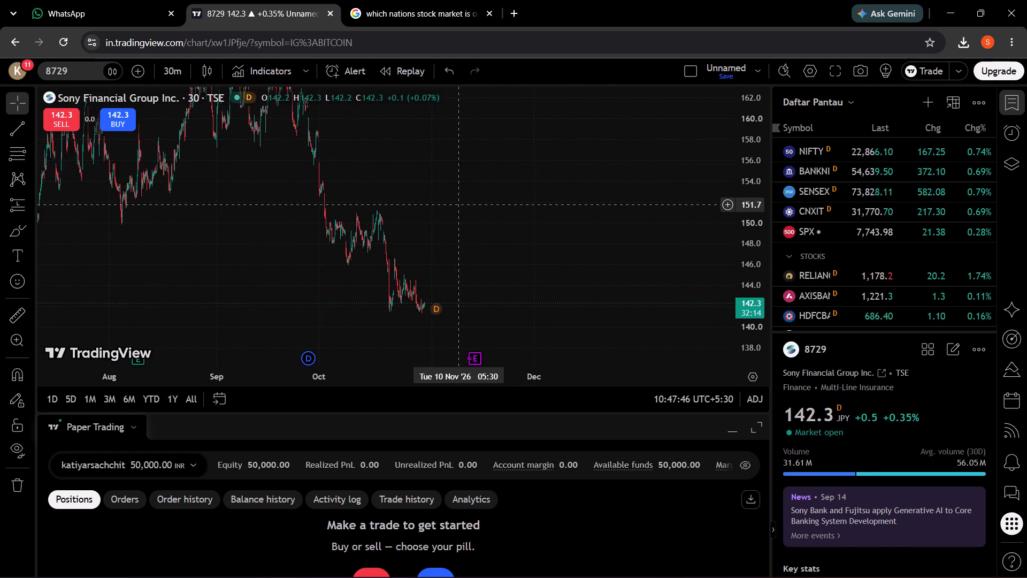
drag(756, 156, 760, 226)
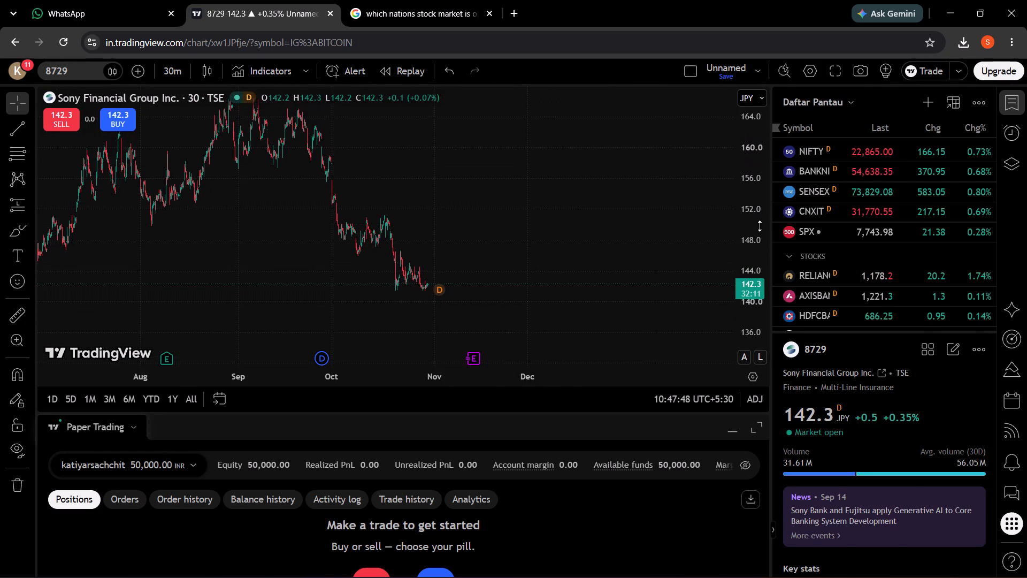
drag(542, 222, 614, 251)
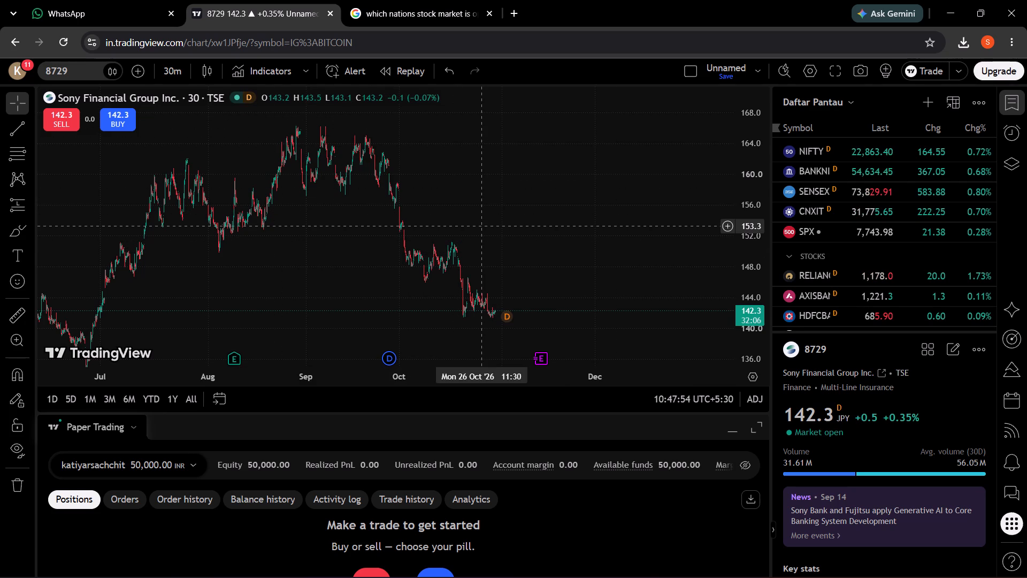
scroll(481, 226, up, 3)
drag(372, 201, 439, 212)
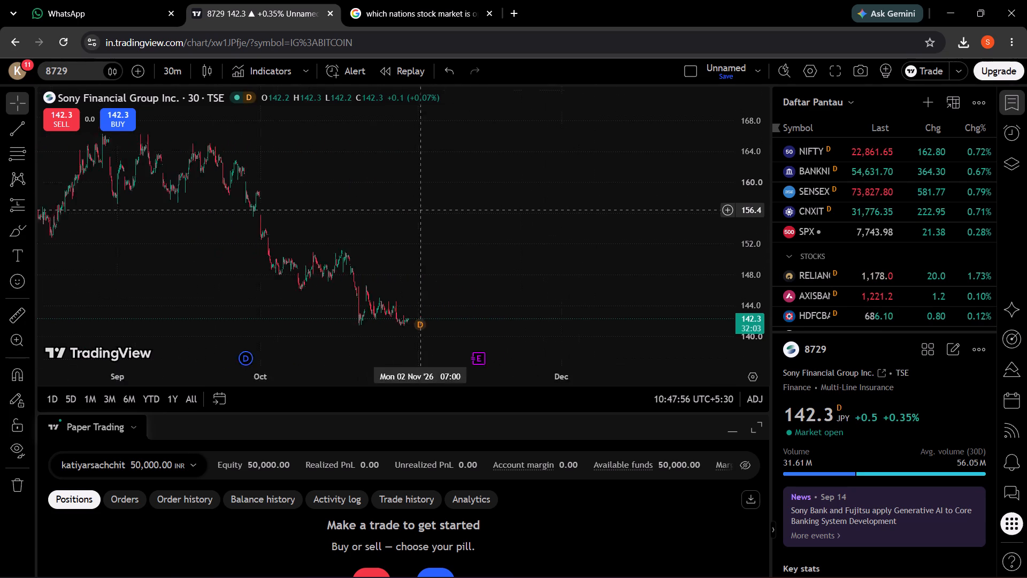
drag(439, 212, 475, 214)
scroll(475, 214, up, 2)
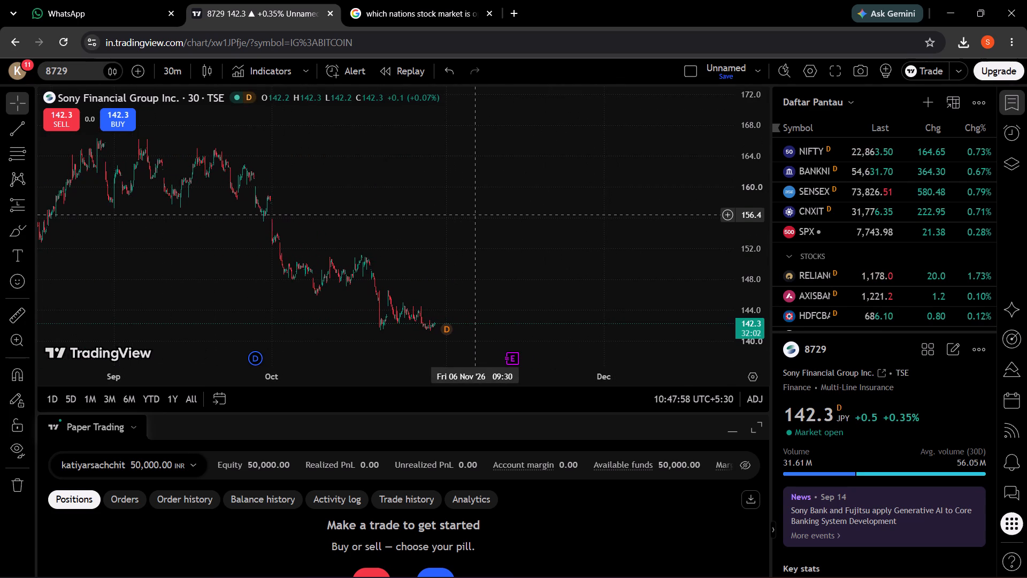
Set the Sony Financial Group chart's interval to 15 minutes.
click(180, 66)
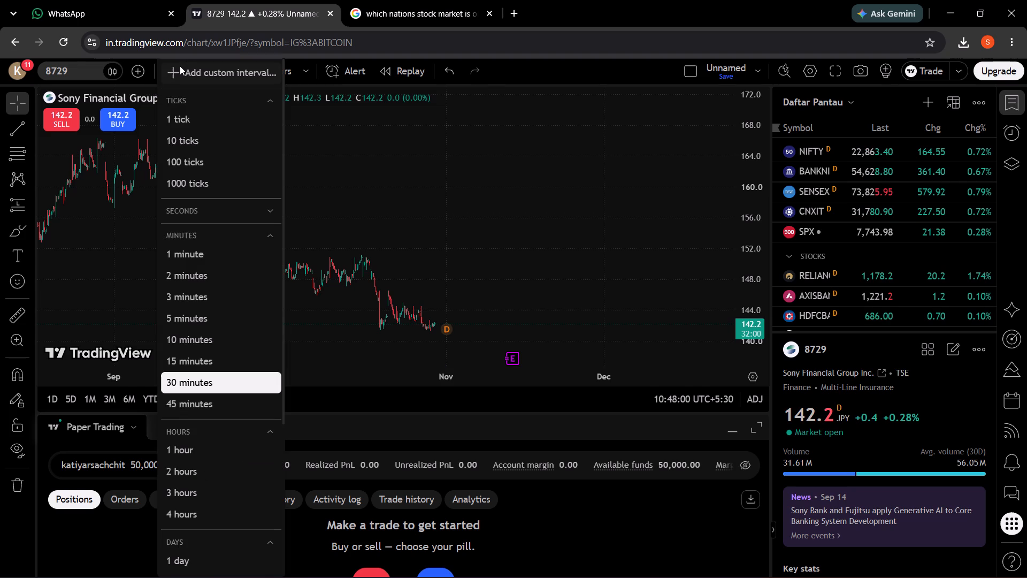
click(198, 359)
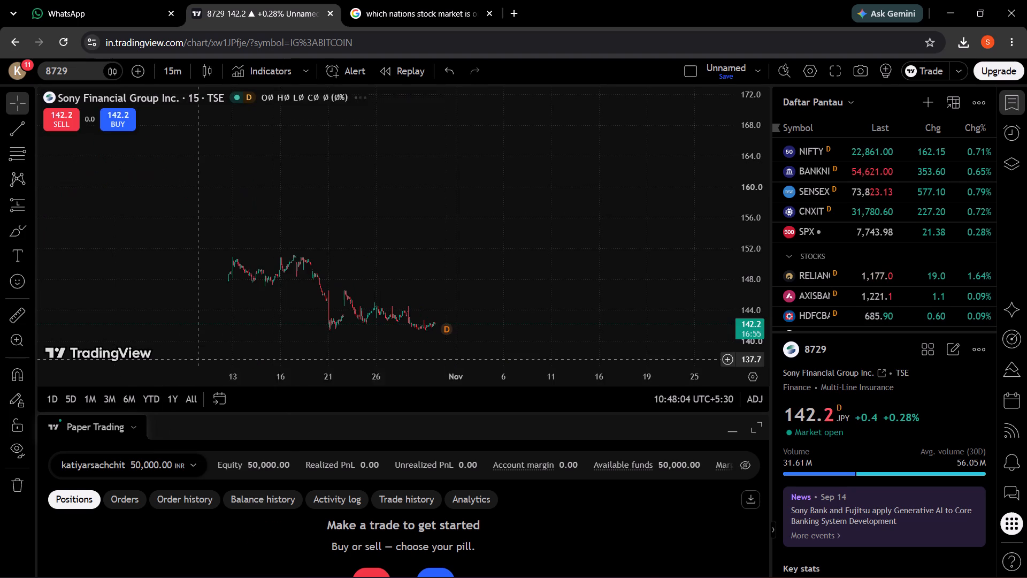
Examine the Sony Financial Group price movement from August to late October on the 15-minute chart.
drag(373, 263, 463, 240)
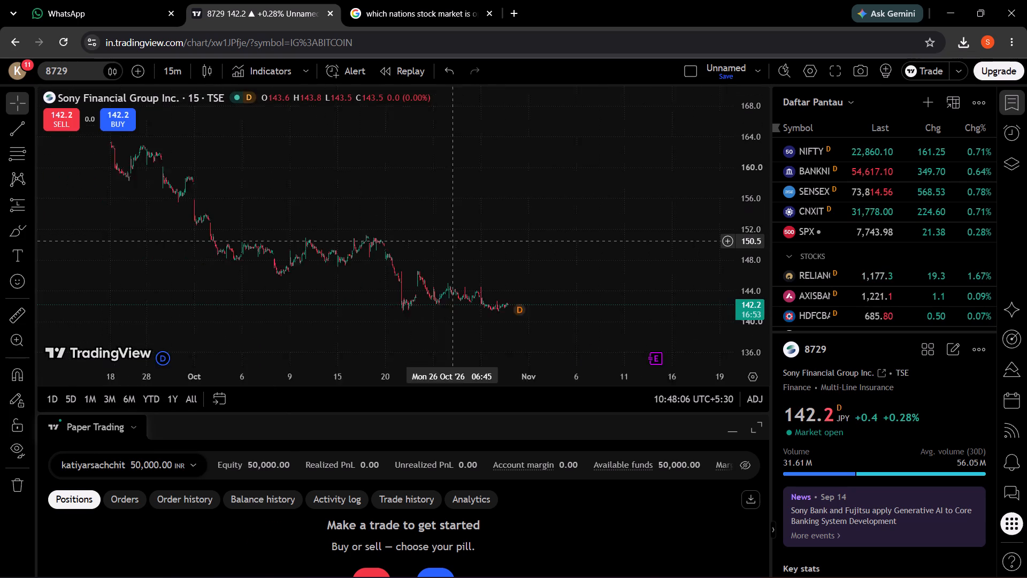
drag(463, 240, 509, 244)
scroll(509, 244, up, 1)
scroll(509, 244, down, 4)
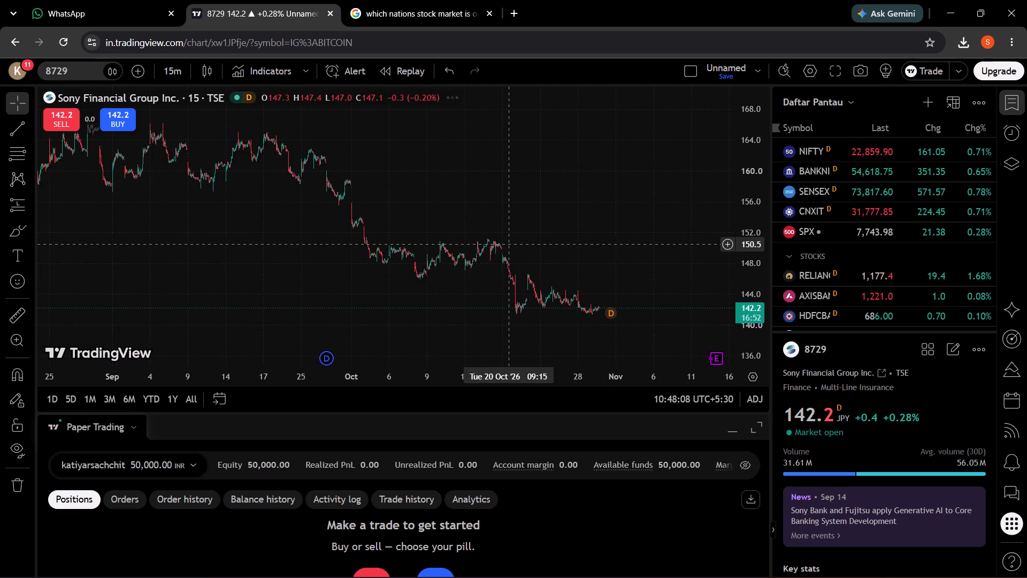
scroll(509, 244, down, 3)
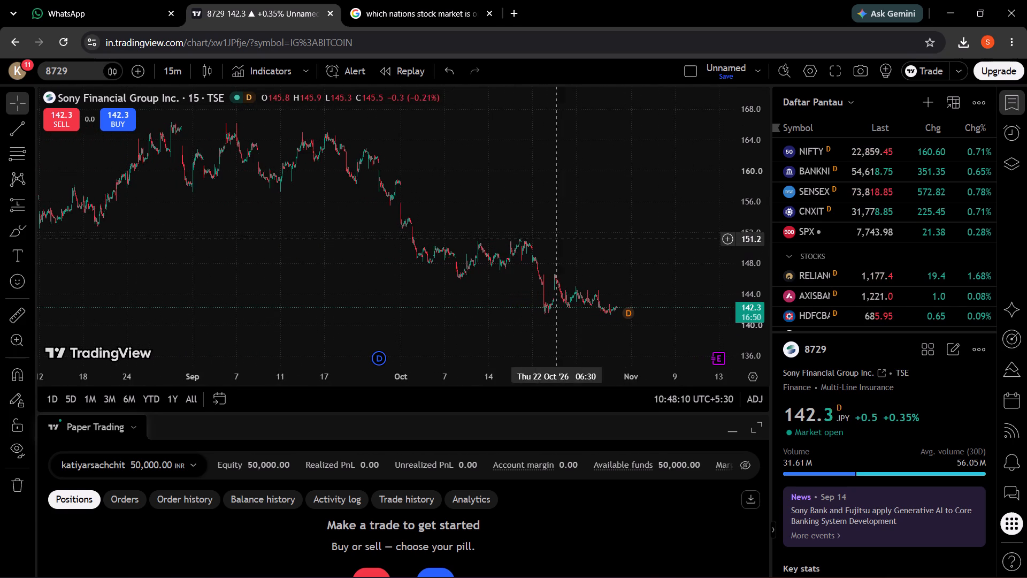
drag(590, 233, 439, 219)
drag(492, 240, 496, 261)
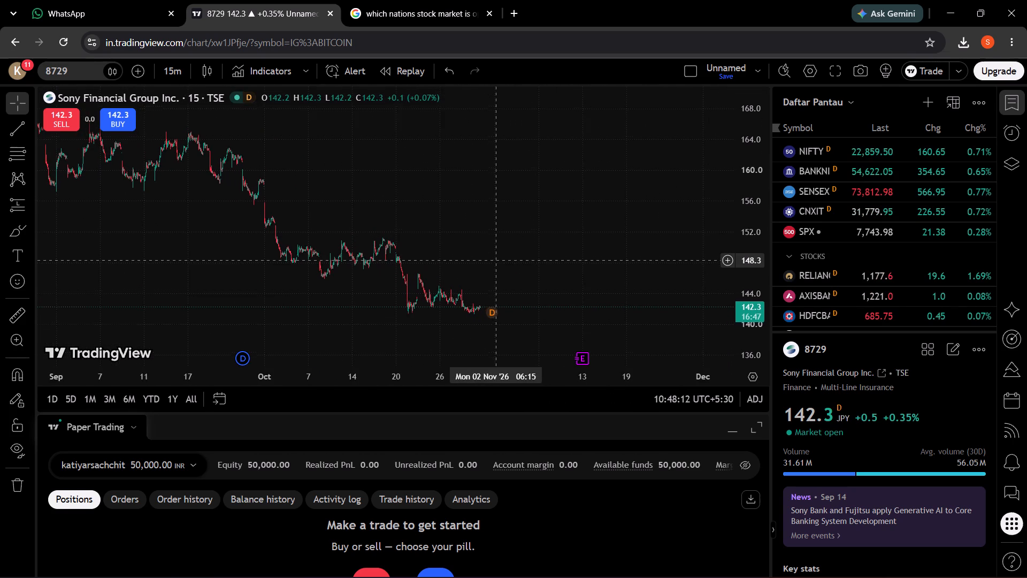
drag(496, 261, 490, 260)
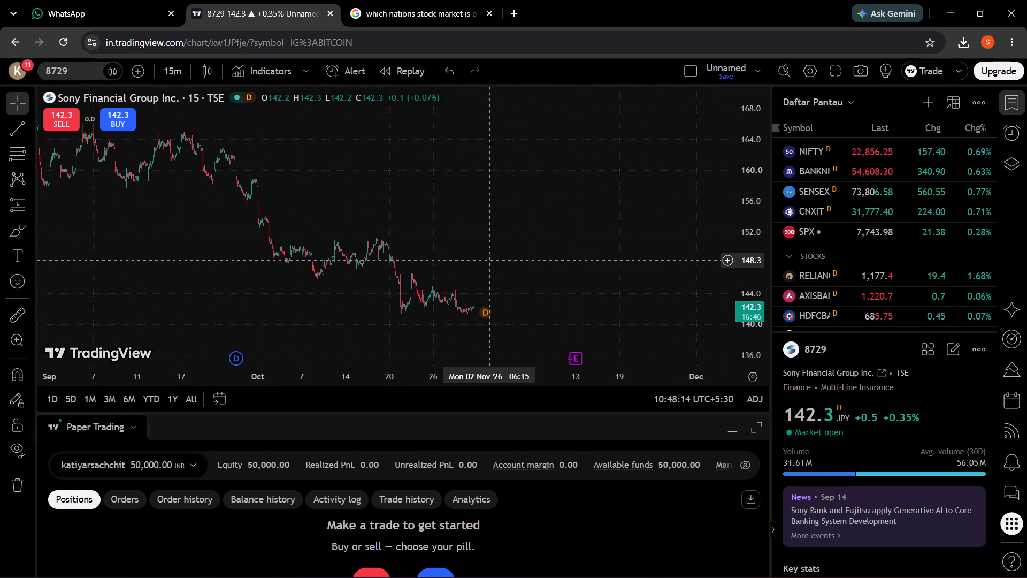
drag(457, 226, 497, 231)
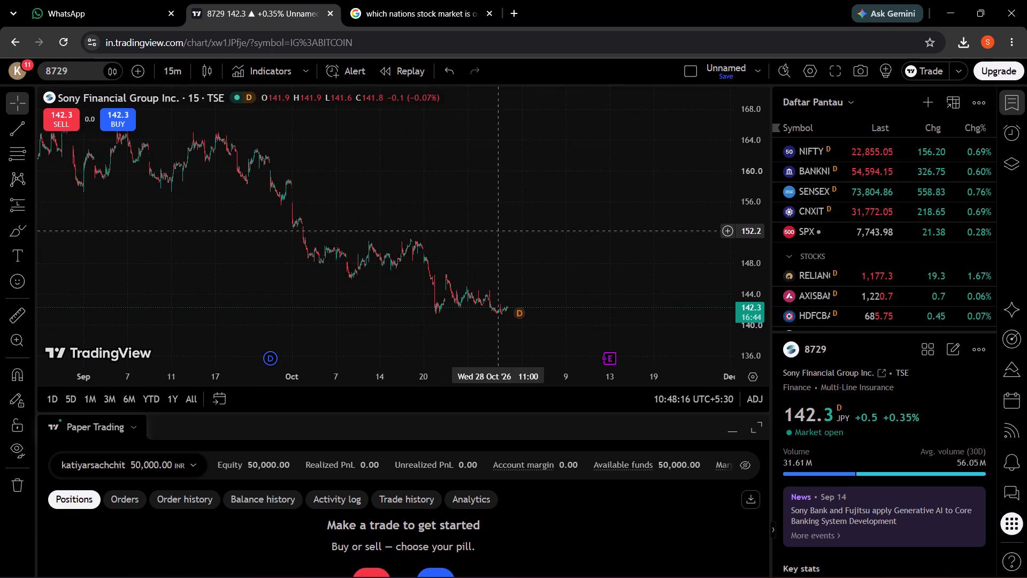
scroll(497, 231, down, 3)
scroll(497, 231, up, 1)
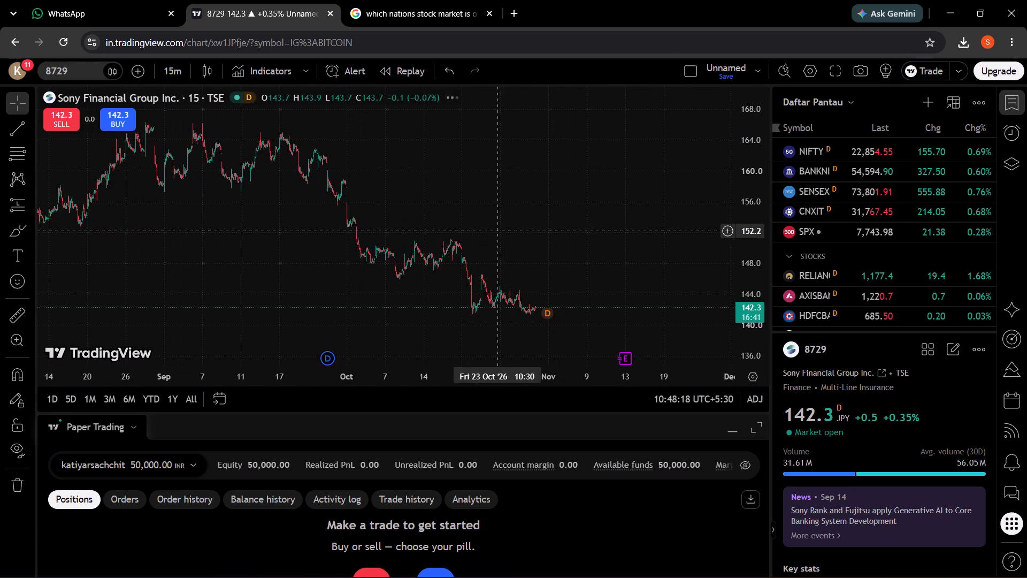
Examine Sony Financial Group's late-October price action against the August and September highs on the 15-minute chart.
scroll(497, 231, up, 1)
drag(562, 230, 516, 233)
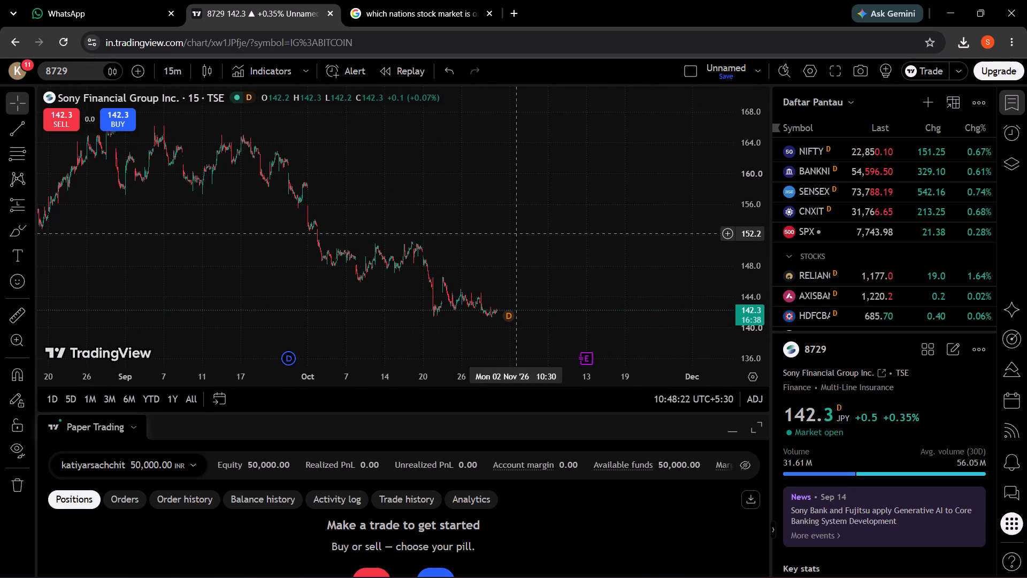
click(461, 197)
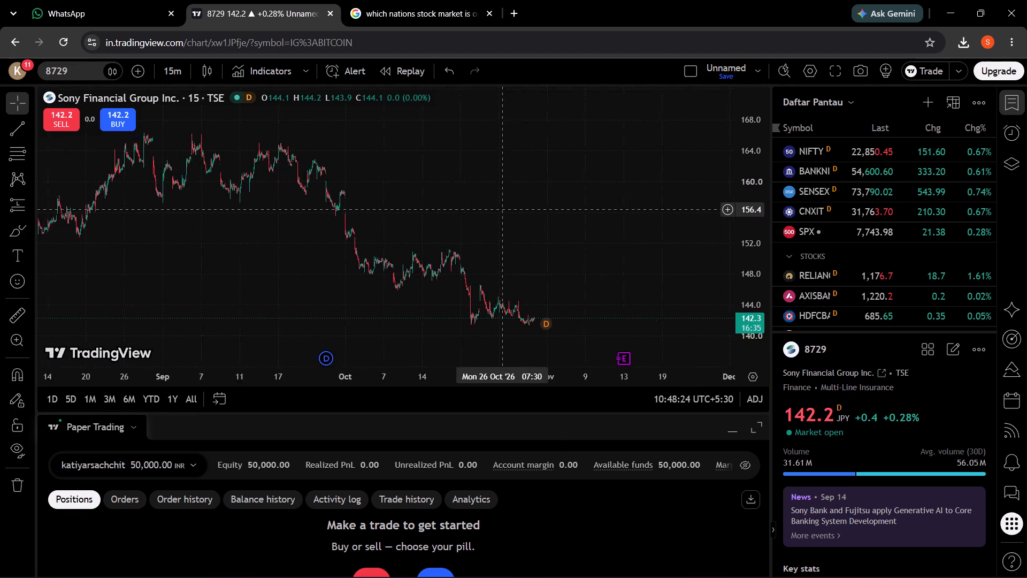
drag(464, 195, 461, 203)
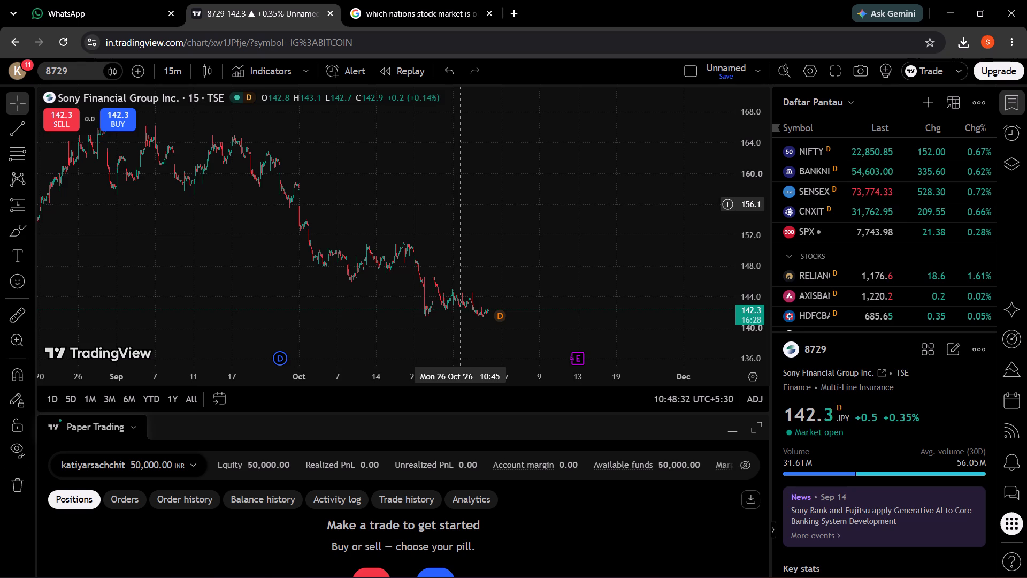
drag(461, 203, 467, 208)
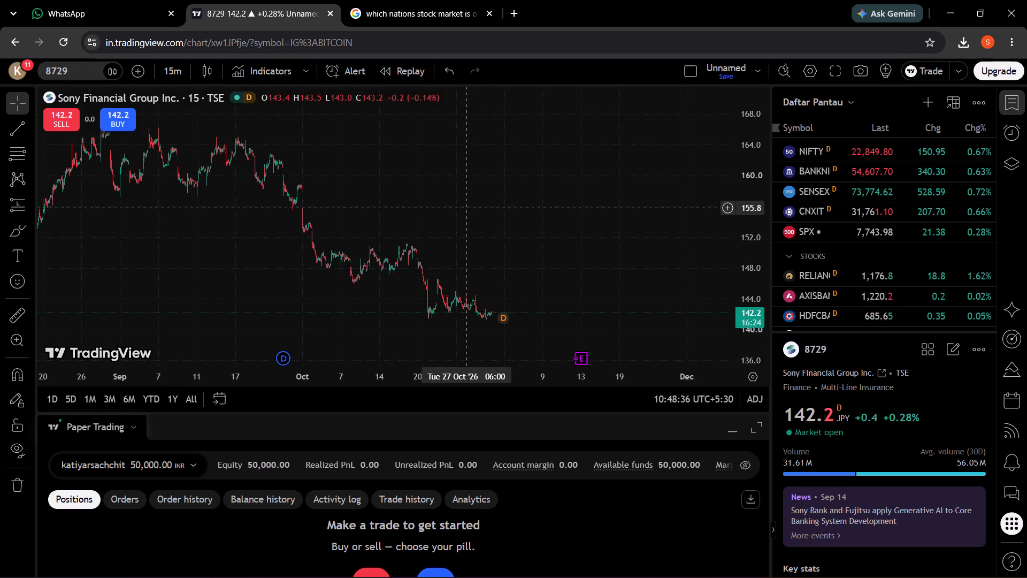
drag(467, 208, 480, 206)
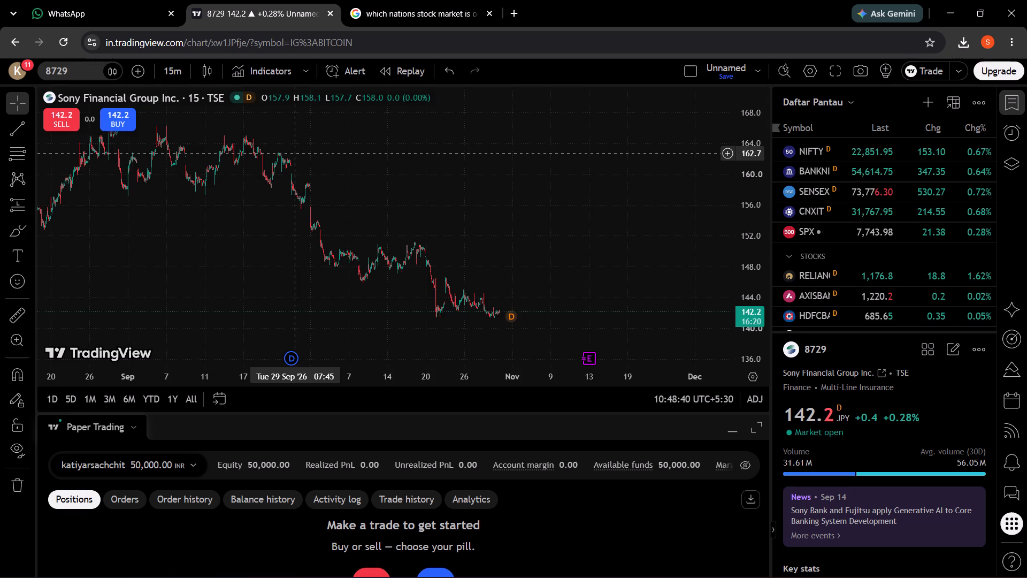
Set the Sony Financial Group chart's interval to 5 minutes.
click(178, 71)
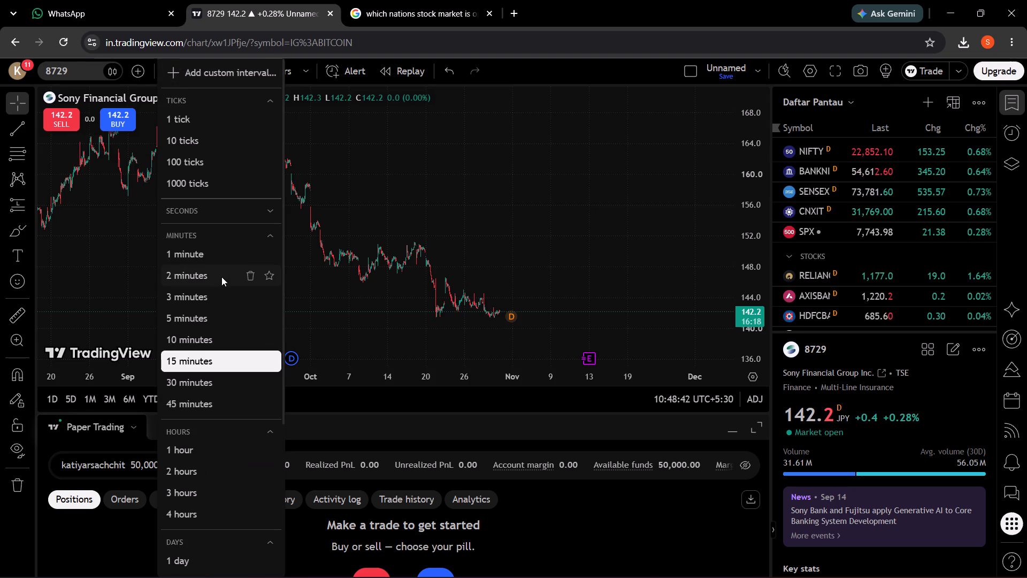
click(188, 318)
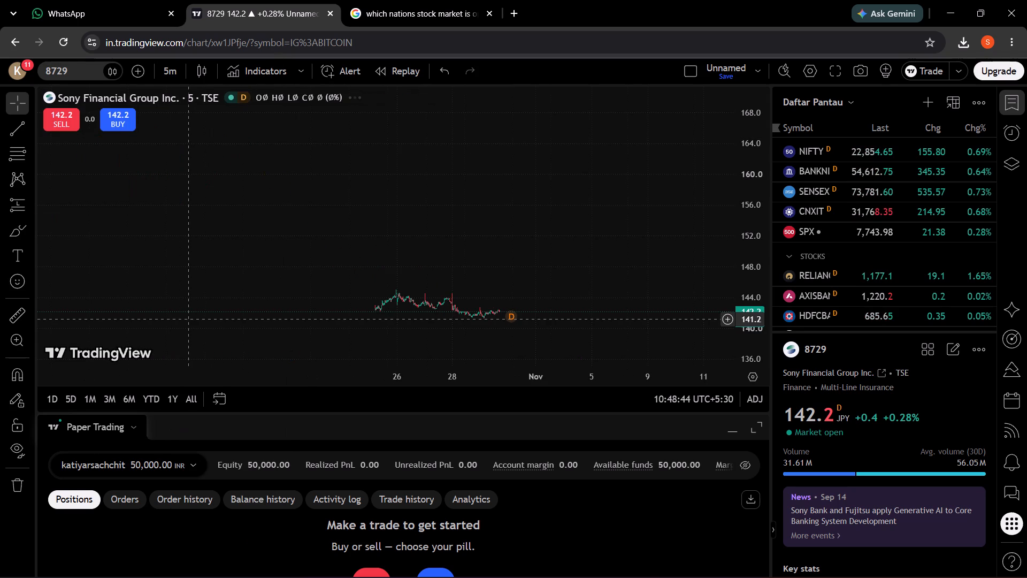
Examine the October price swings on the 5-minute chart with the price scale stretched.
scroll(605, 269, up, 2)
scroll(605, 269, down, 4)
drag(761, 192, 762, 230)
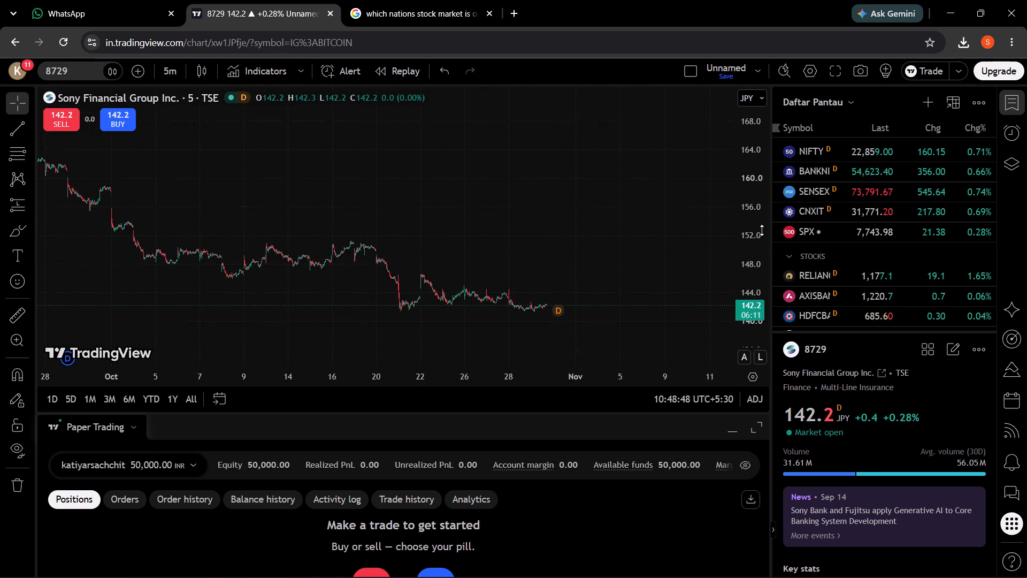
drag(762, 230, 751, 109)
drag(557, 242, 479, 144)
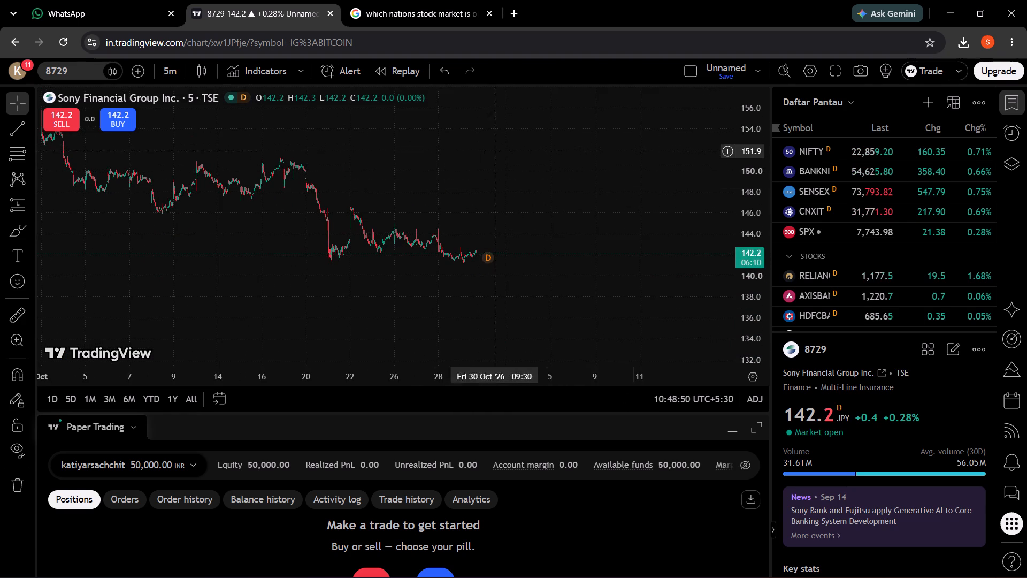
drag(754, 248, 748, 105)
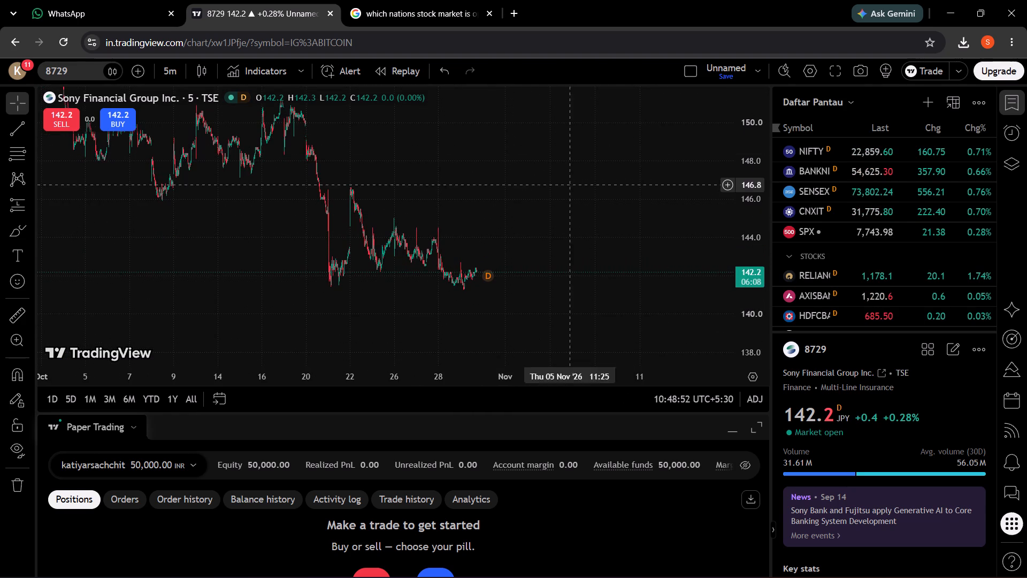
drag(554, 192, 681, 259)
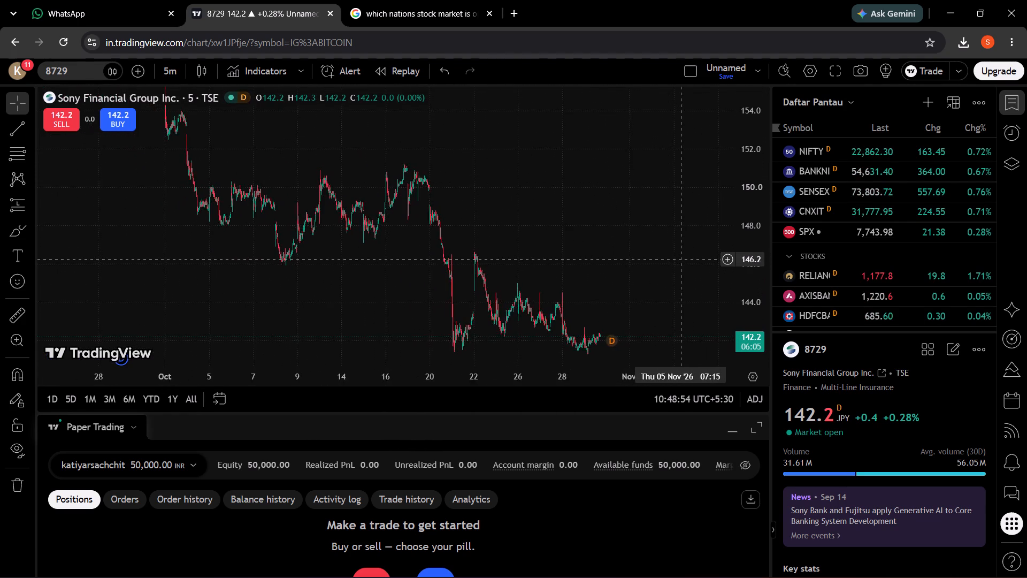
drag(681, 259, 558, 193)
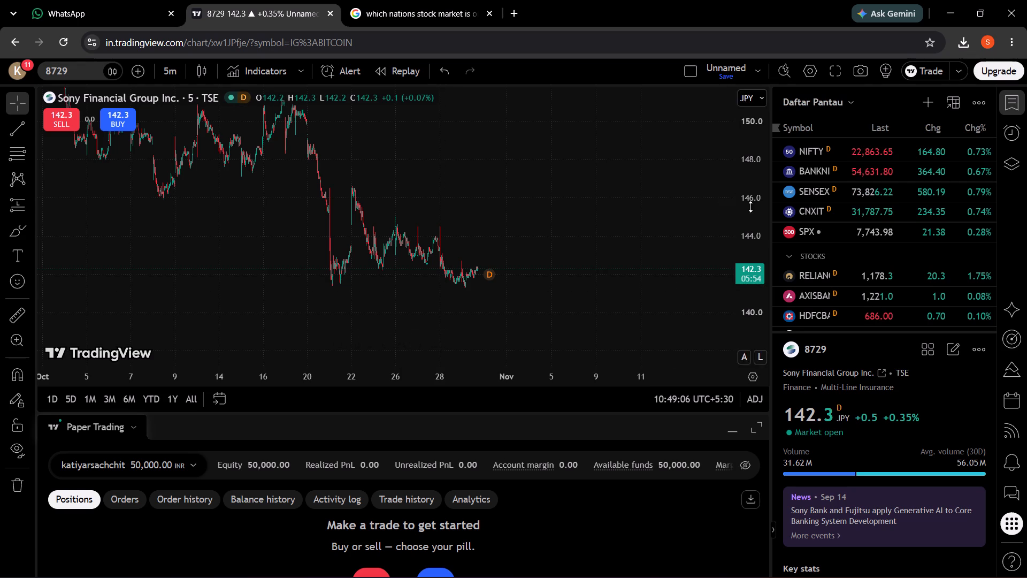
Set the Sony Financial Group chart's interval back to 15 minutes.
click(168, 67)
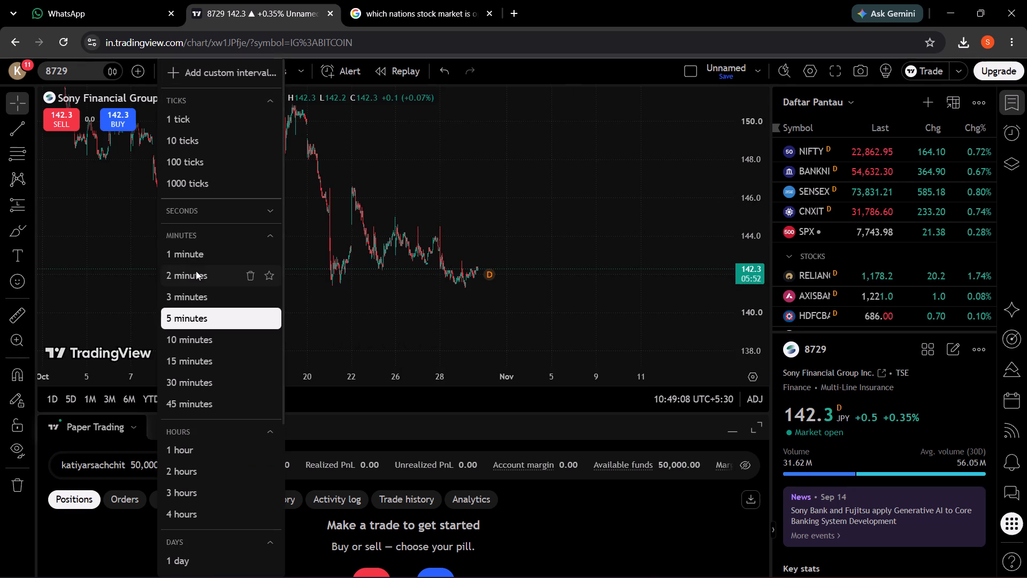
click(191, 358)
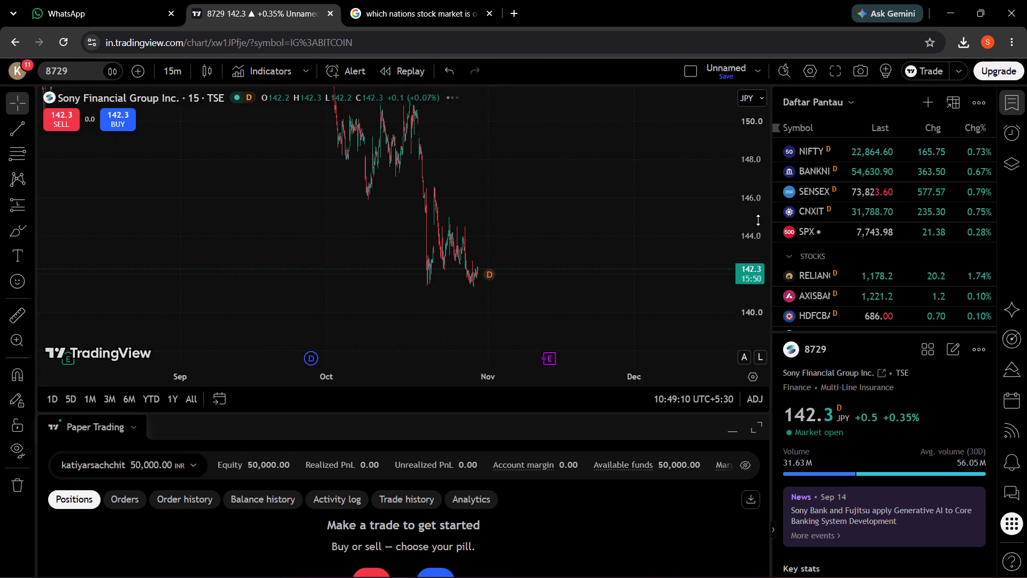
Examine the price movement from July through late October on the 15-minute chart.
scroll(570, 213, up, 5)
drag(381, 208, 666, 237)
drag(757, 224, 753, 174)
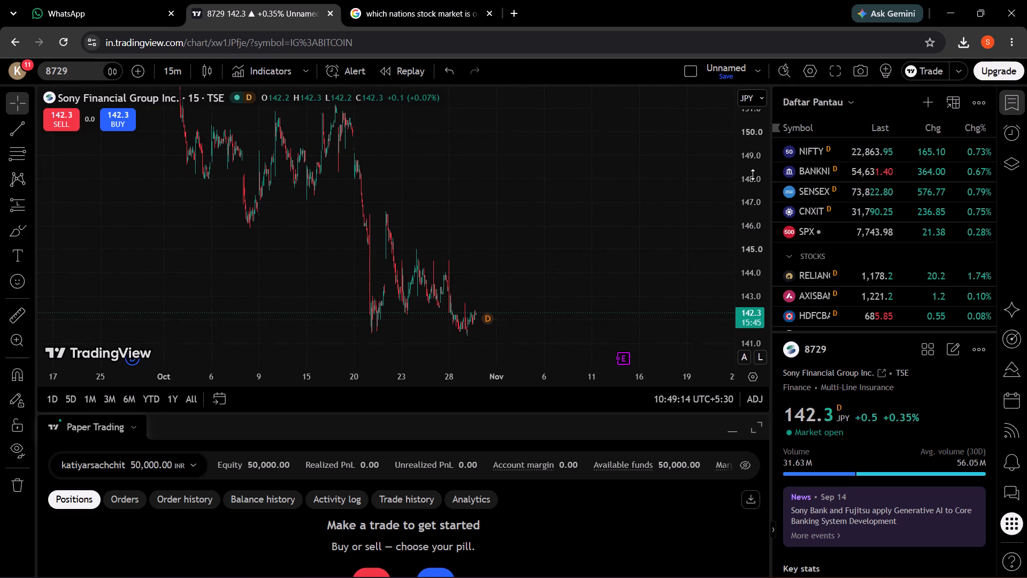
drag(753, 174, 760, 324)
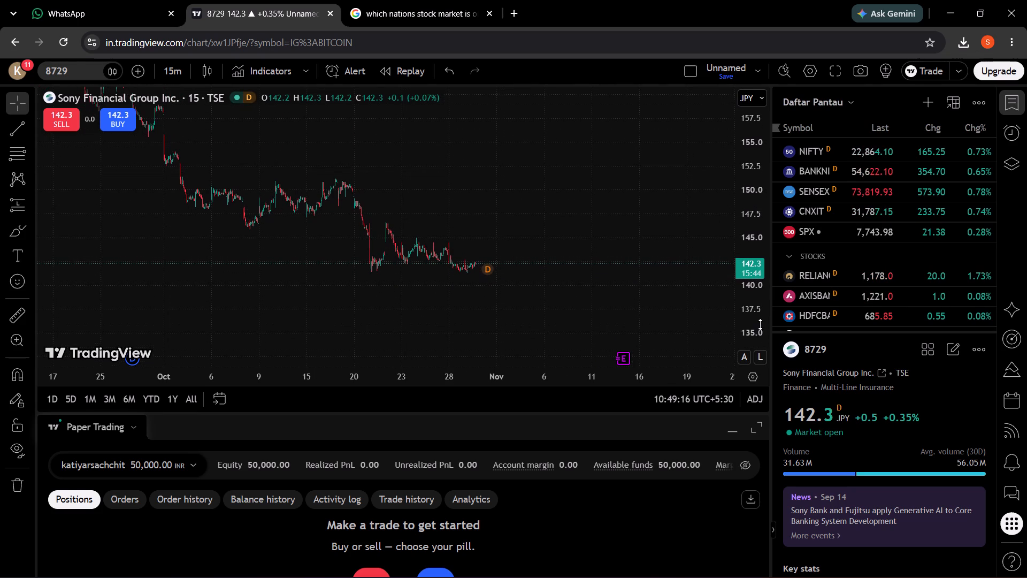
drag(300, 292, 391, 325)
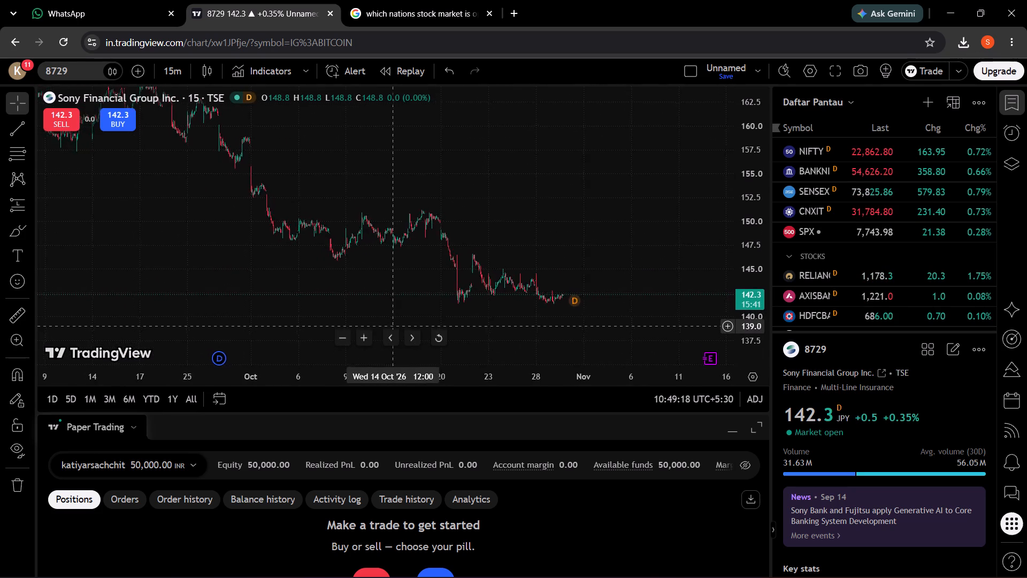
drag(391, 325, 327, 326)
drag(296, 305, 497, 350)
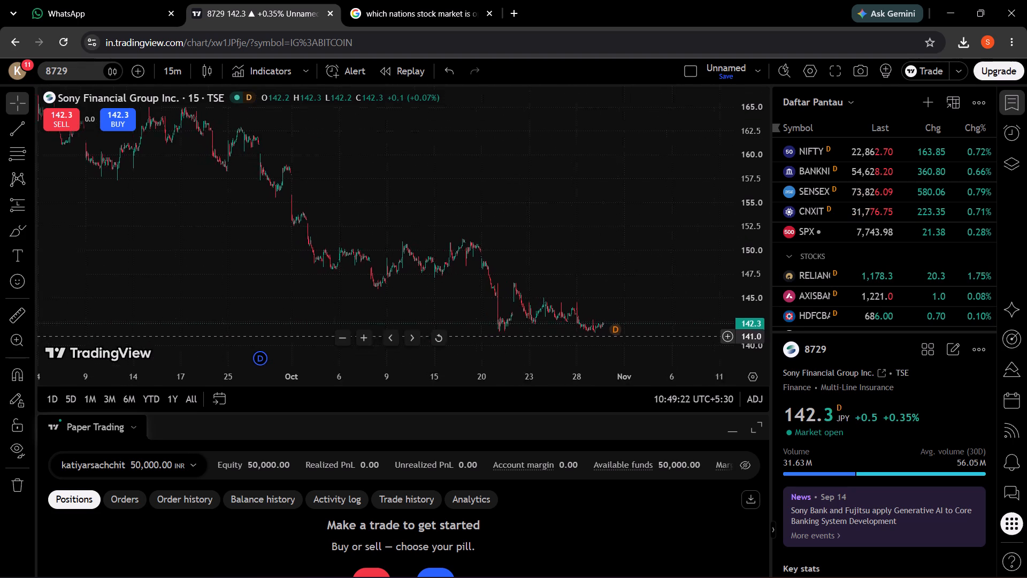
drag(497, 350, 534, 348)
scroll(526, 199, up, 2)
scroll(526, 199, down, 5)
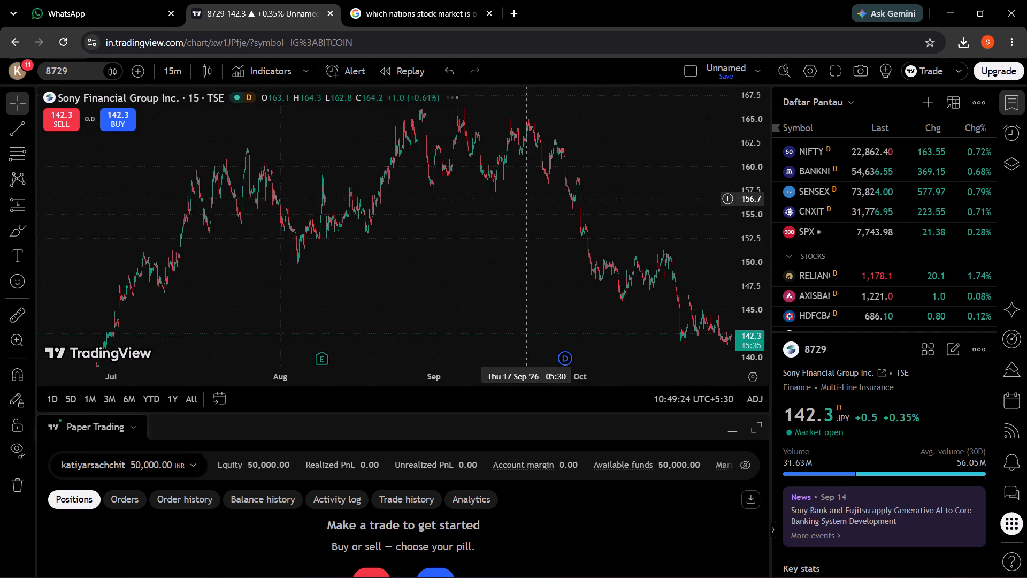
drag(525, 232, 366, 212)
drag(384, 225, 429, 312)
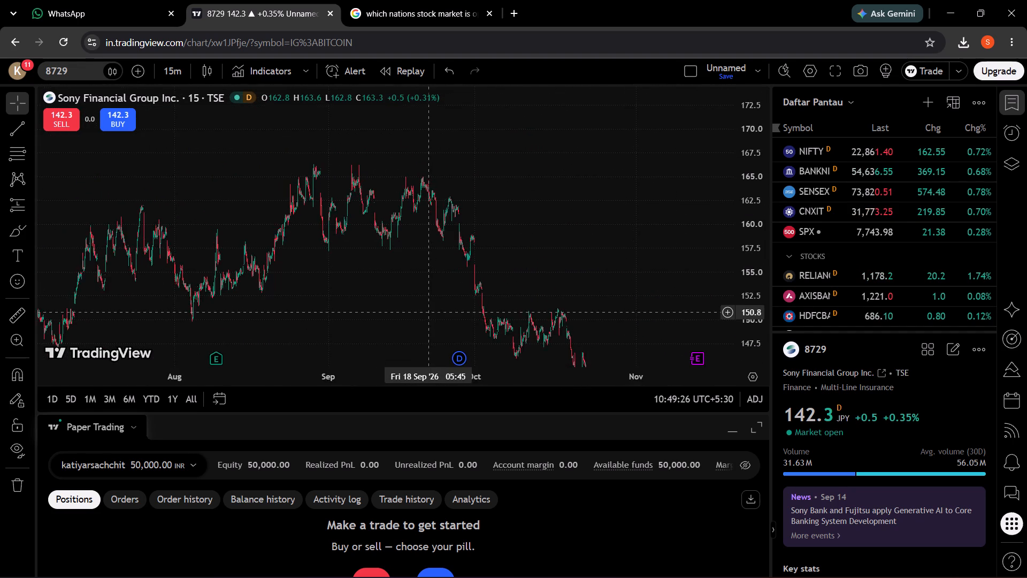
drag(429, 312, 362, 248)
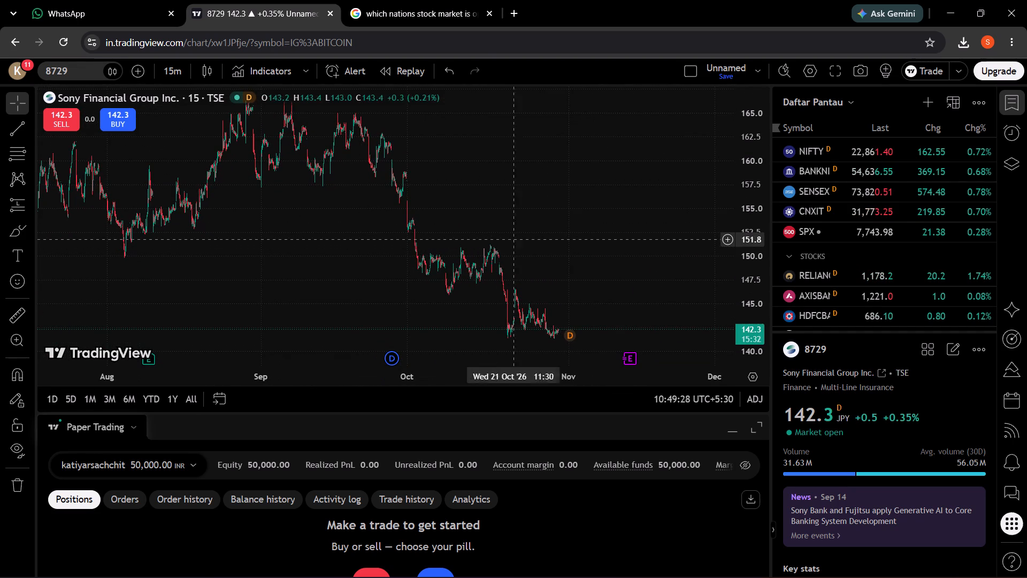
drag(550, 235, 486, 206)
scroll(521, 223, up, 1)
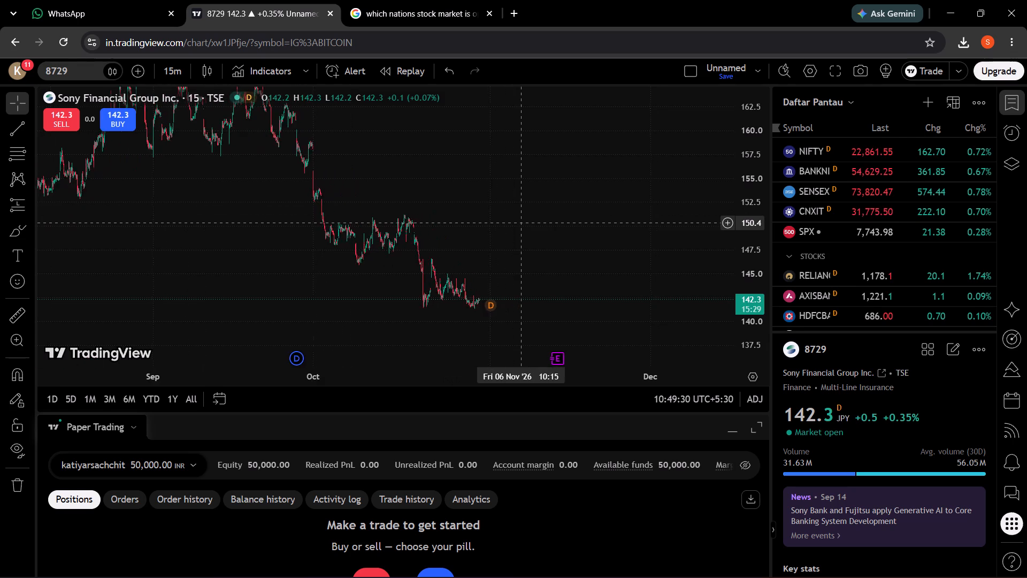
scroll(521, 223, down, 4)
drag(459, 172, 434, 172)
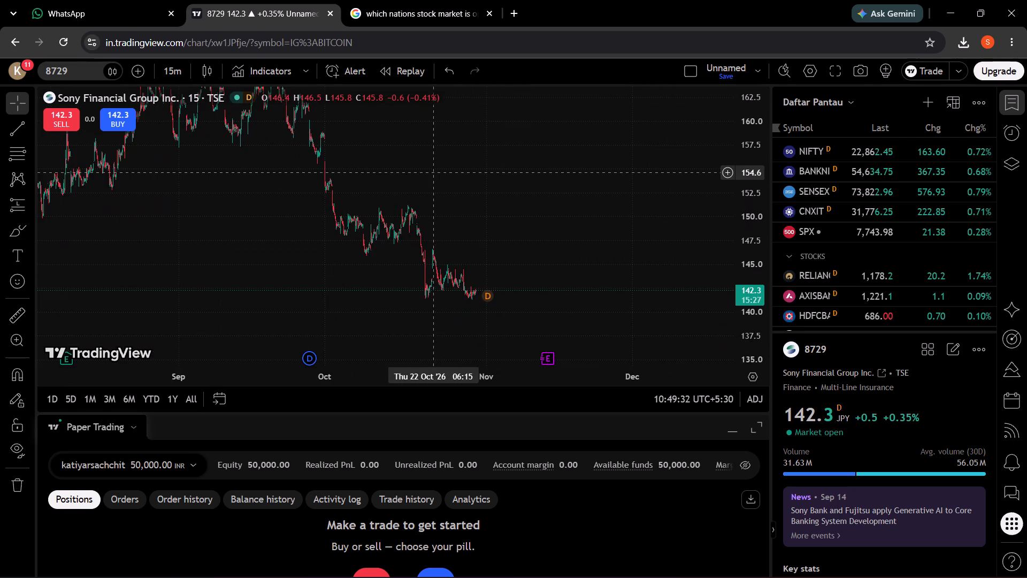
drag(765, 140, 760, 204)
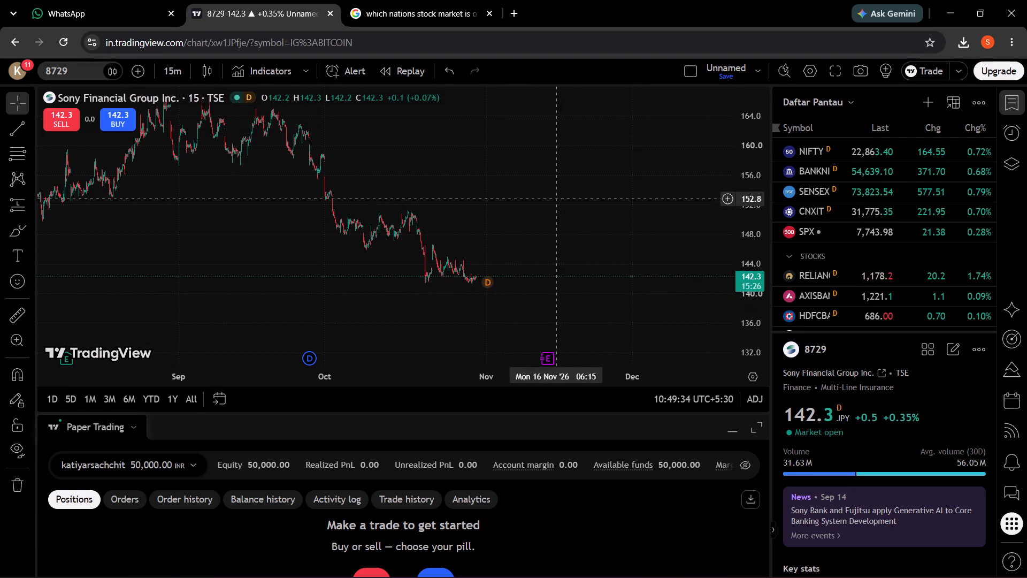
Examine the older 15-minute price history back to late April, including the late-June low.
drag(551, 194, 738, 206)
drag(399, 217, 537, 187)
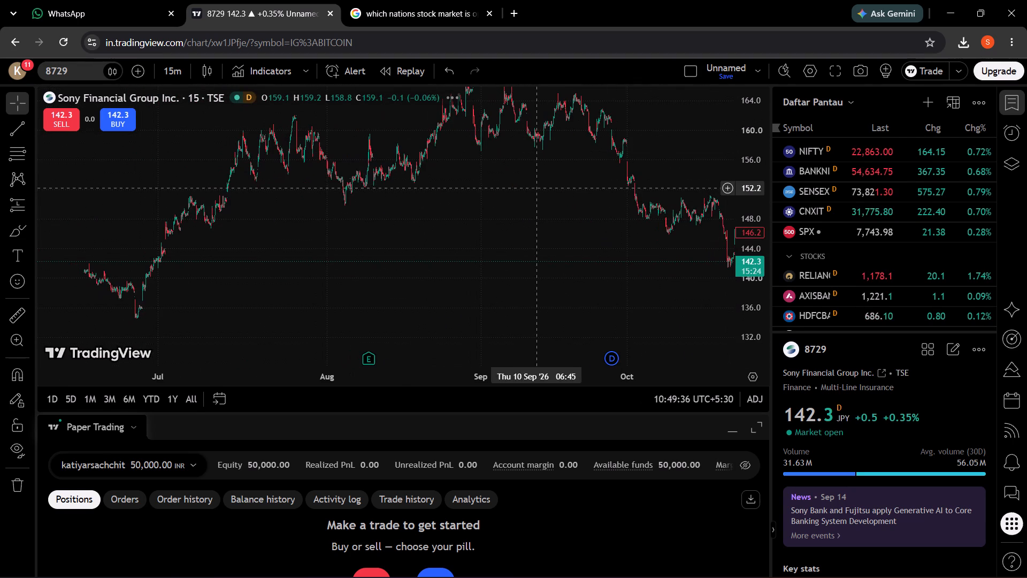
drag(432, 225, 373, 194)
scroll(373, 194, up, 2)
scroll(373, 194, down, 5)
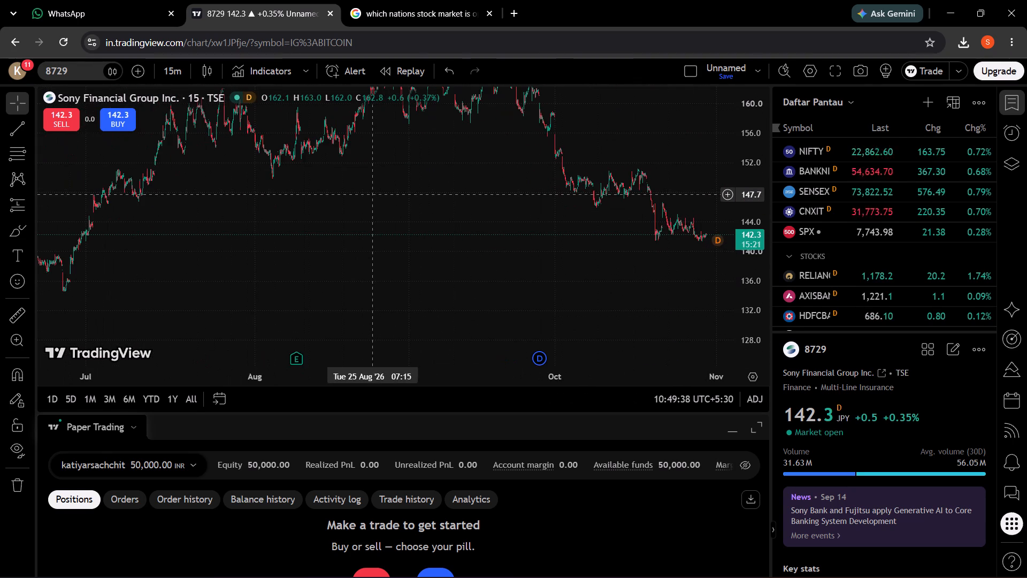
drag(408, 226, 247, 187)
drag(313, 209, 491, 204)
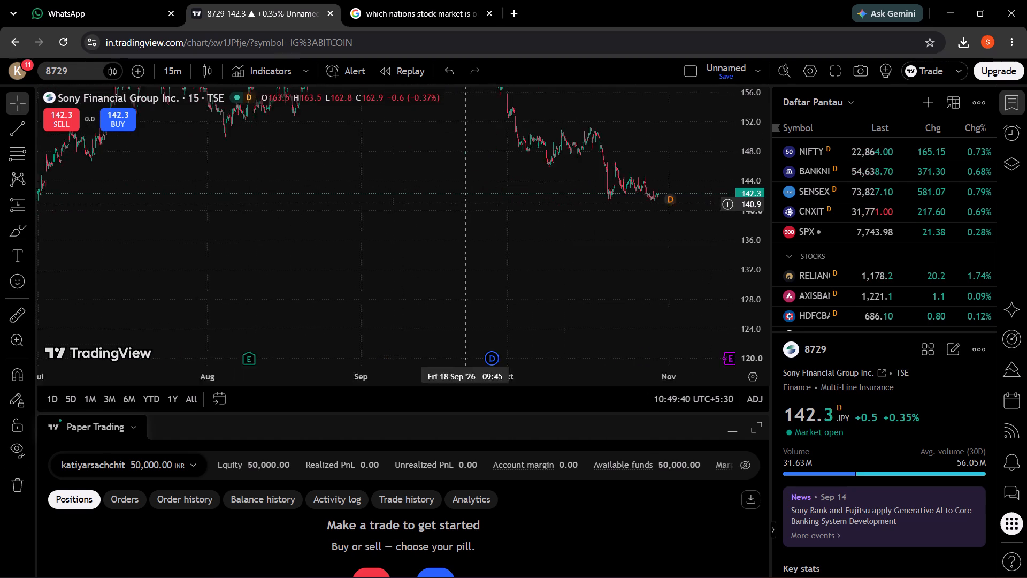
drag(491, 204, 593, 299)
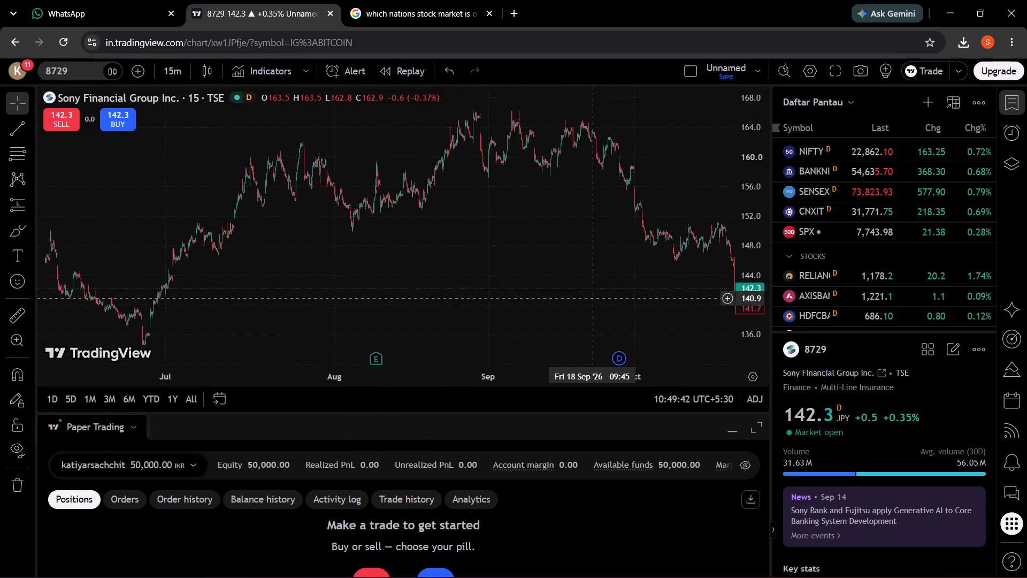
drag(593, 299, 472, 202)
drag(765, 241, 760, 309)
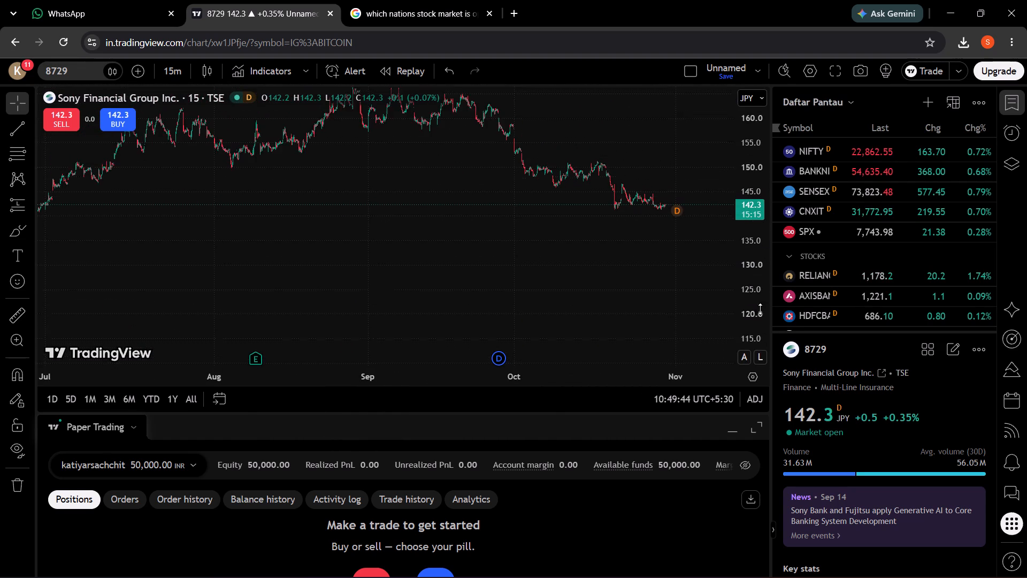
drag(760, 309, 767, 337)
drag(485, 252, 662, 272)
drag(439, 258, 629, 260)
drag(481, 275, 683, 181)
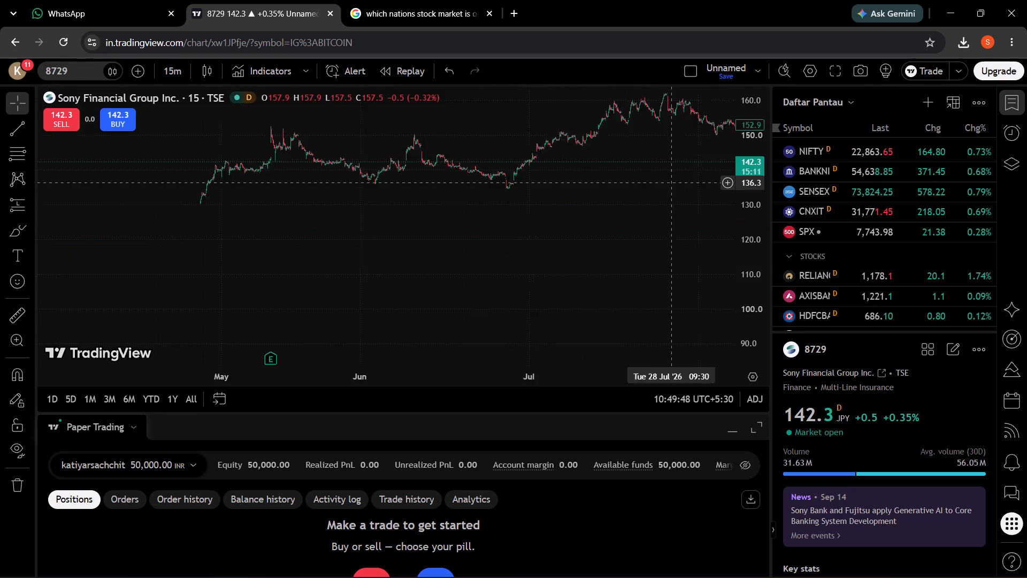
drag(683, 181, 689, 178)
Draw a horizontal trend line at about 134.8 from the 26 June low to about 20 October as support.
drag(591, 213, 257, 216)
drag(426, 209, 324, 262)
click(16, 130)
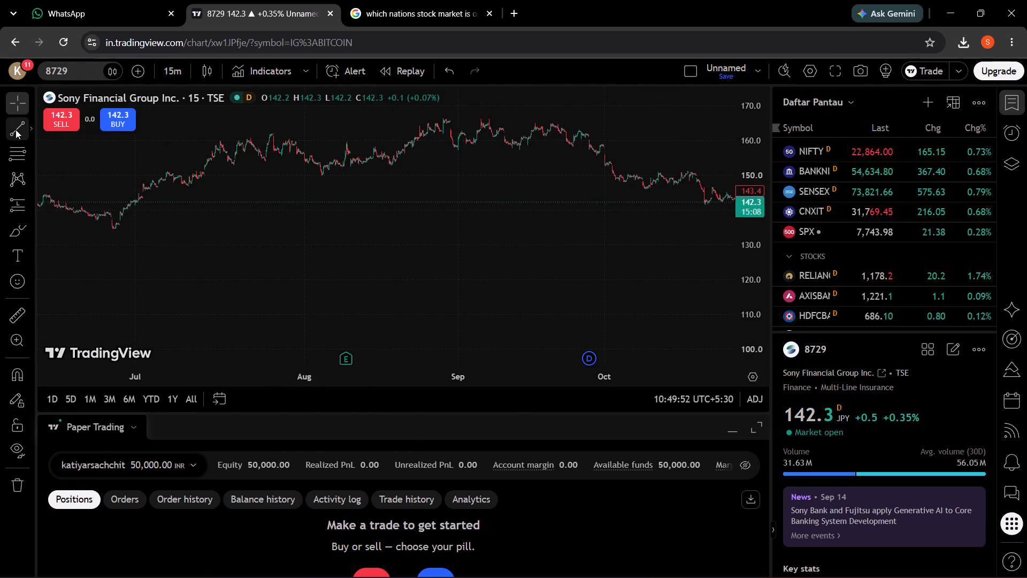
drag(114, 228, 134, 230)
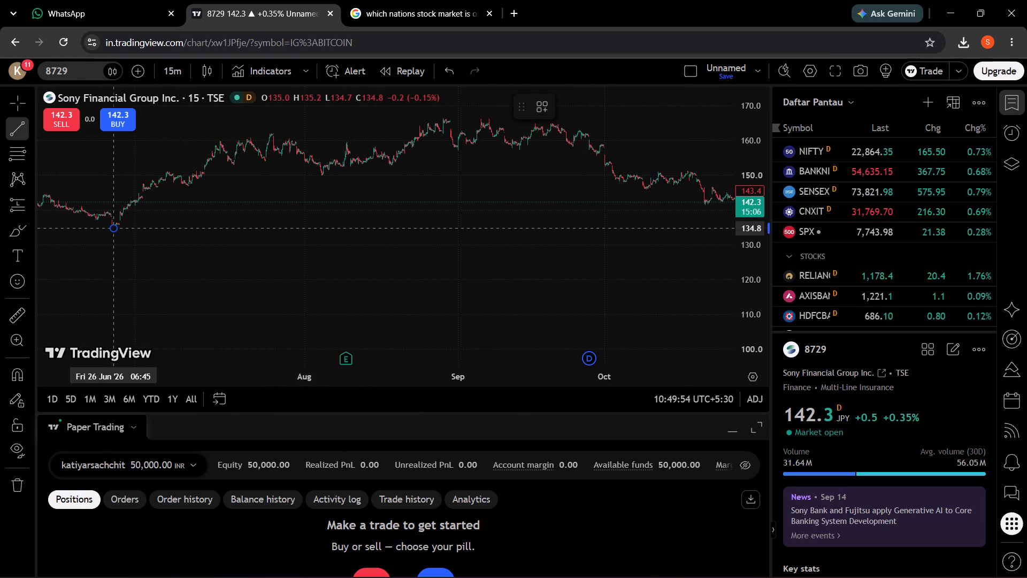
drag(134, 230, 730, 227)
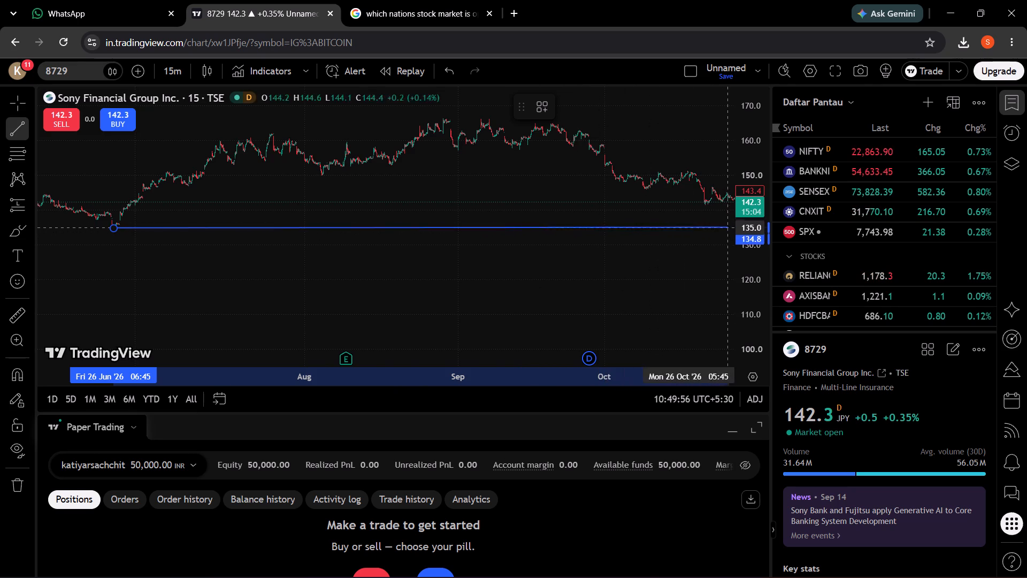
drag(730, 227, 702, 229)
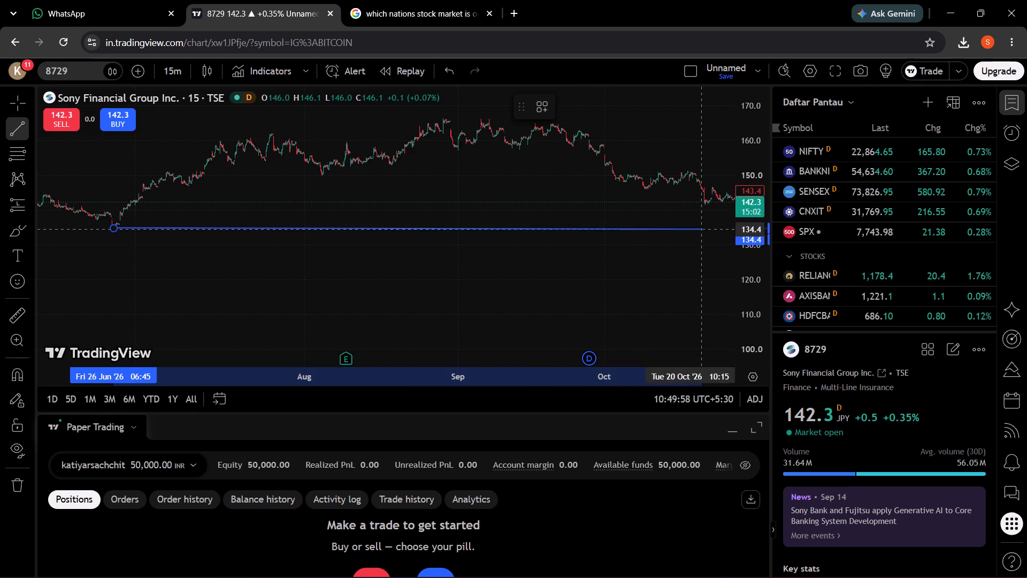
drag(702, 229, 702, 229)
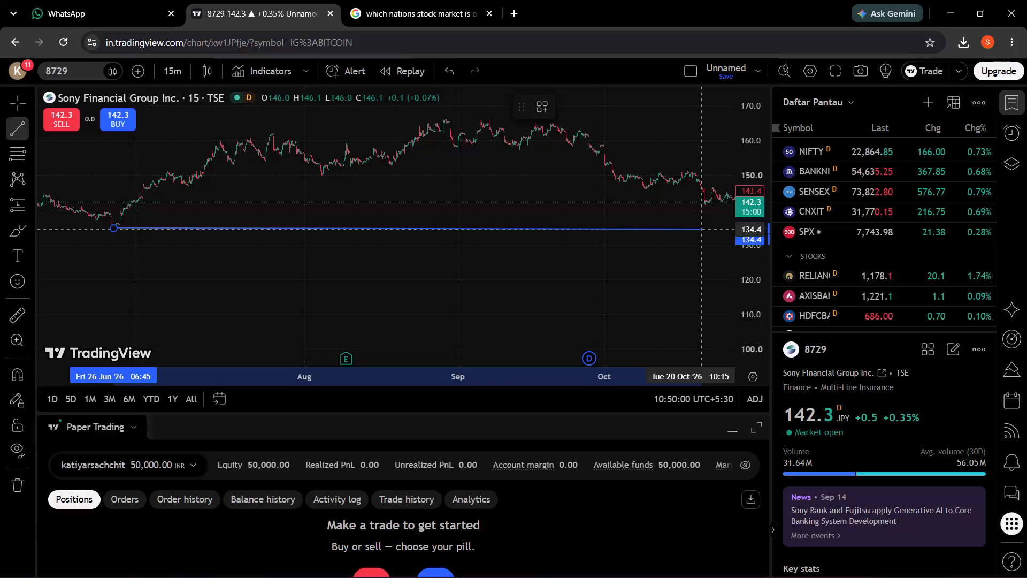
drag(702, 229, 702, 227)
click(702, 227)
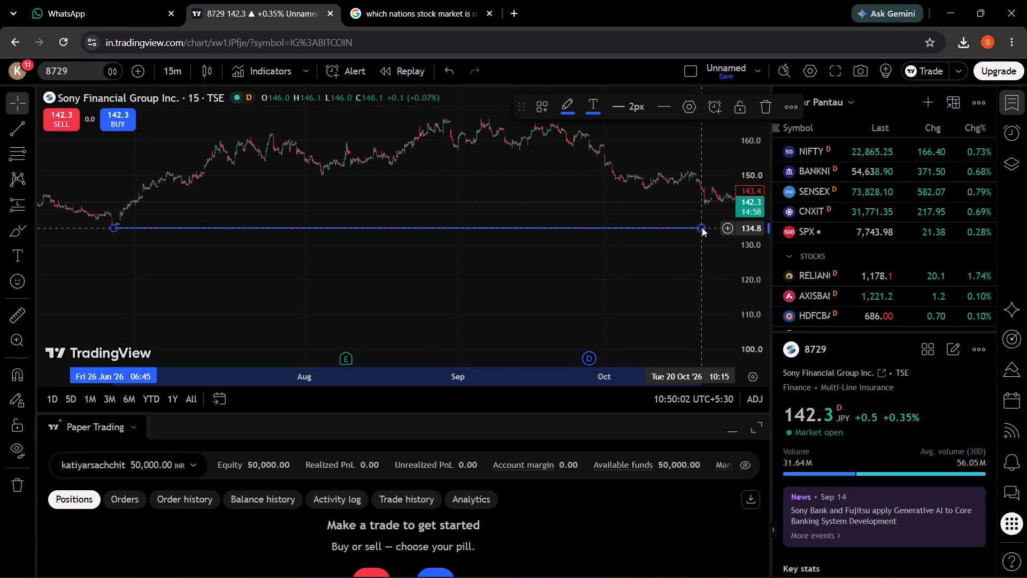
Extend the support line's later end to about 25 November, keeping it level at 134.8.
scroll(680, 261, left, 3)
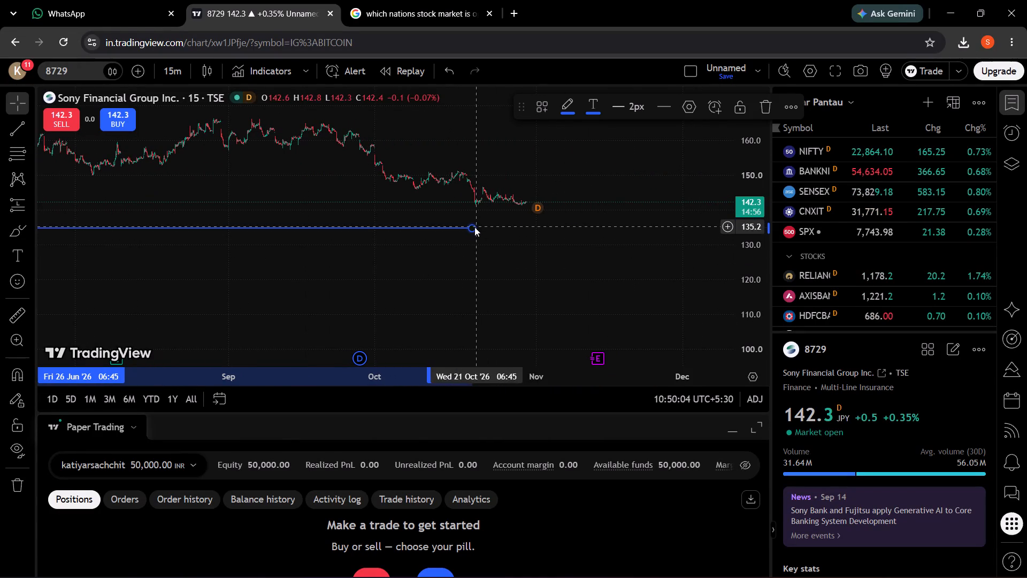
drag(474, 227, 565, 226)
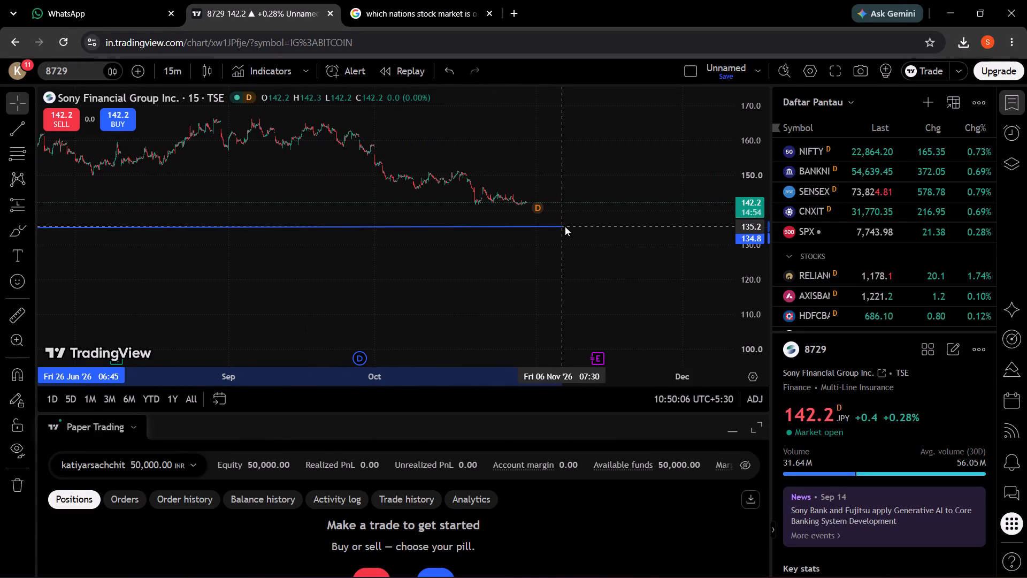
drag(565, 226, 615, 228)
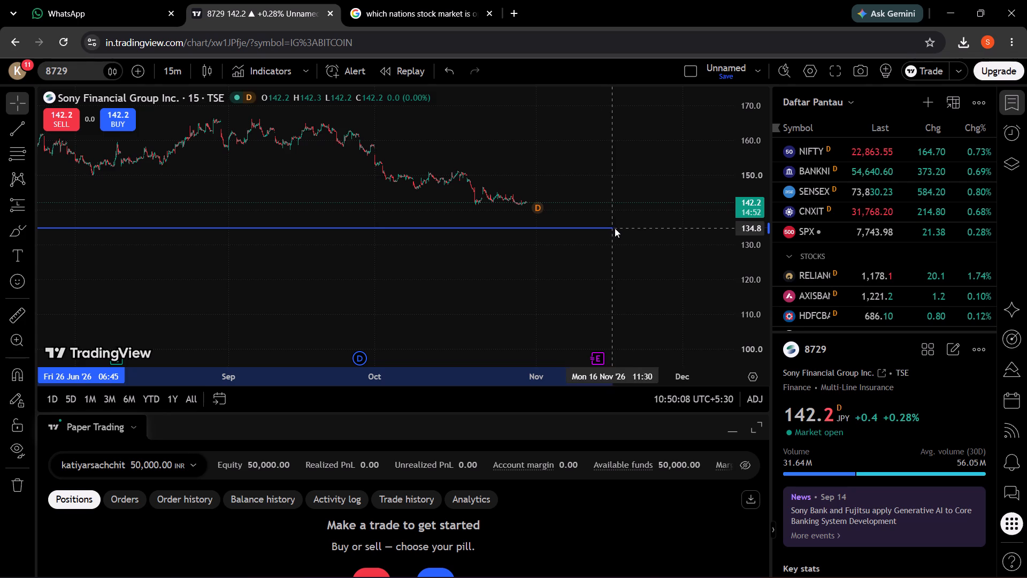
drag(615, 228, 648, 227)
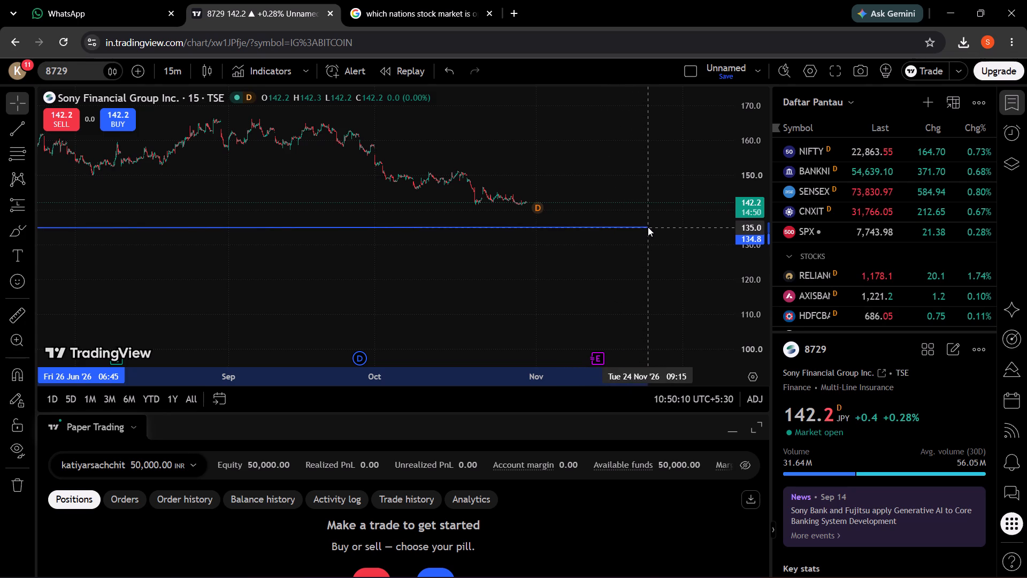
drag(648, 227, 666, 227)
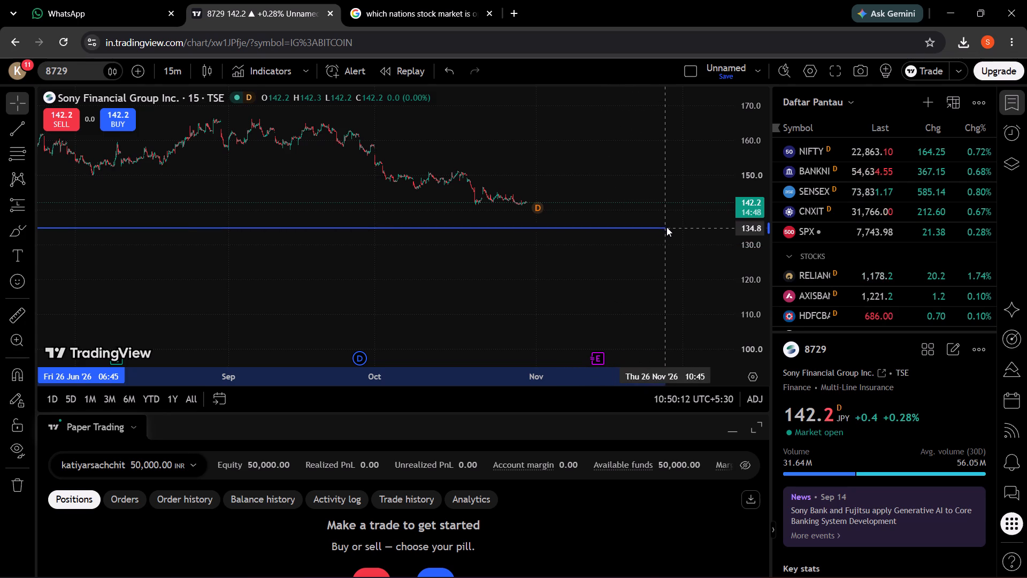
drag(666, 227, 656, 227)
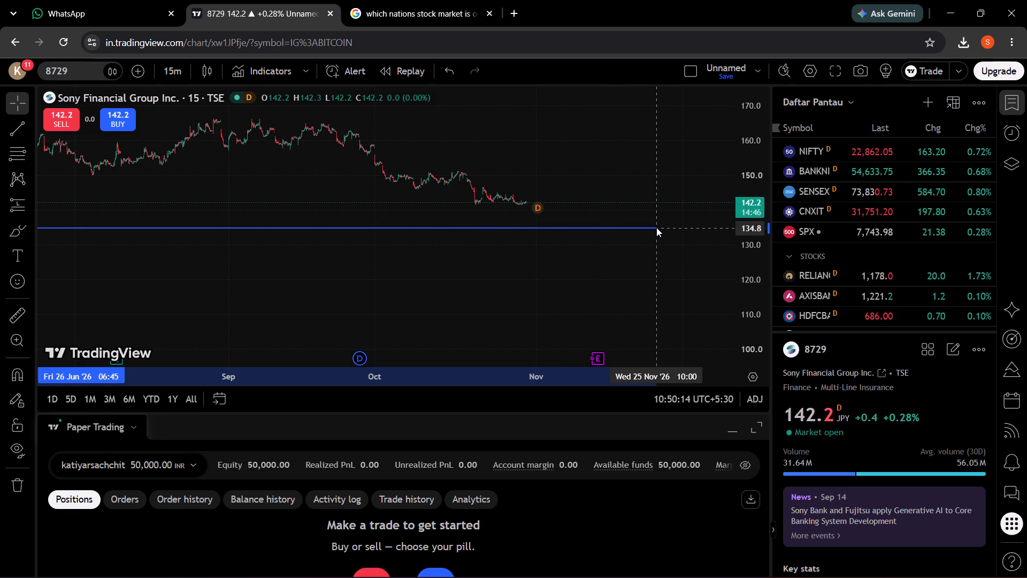
drag(656, 227, 656, 227)
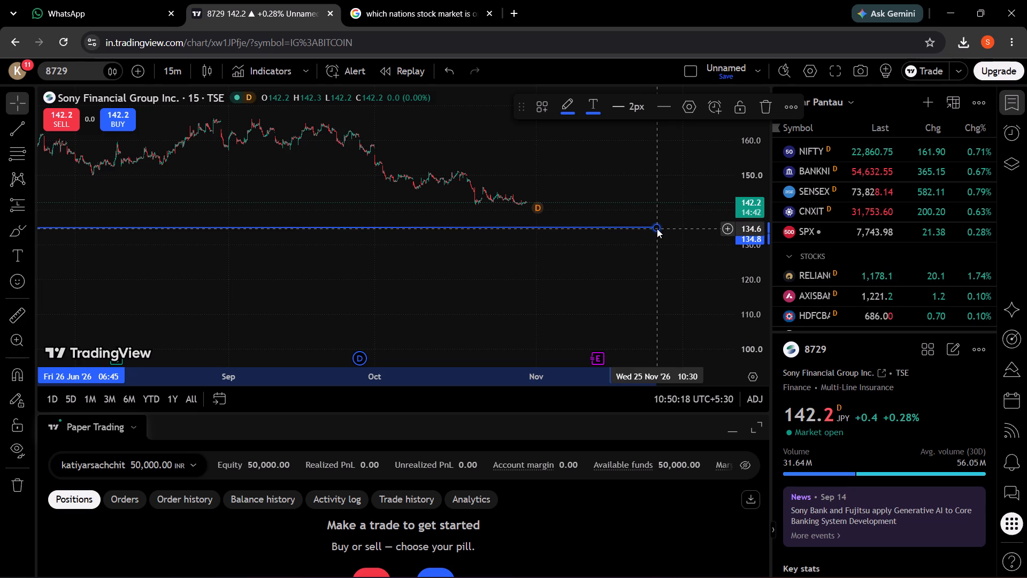
click(657, 229)
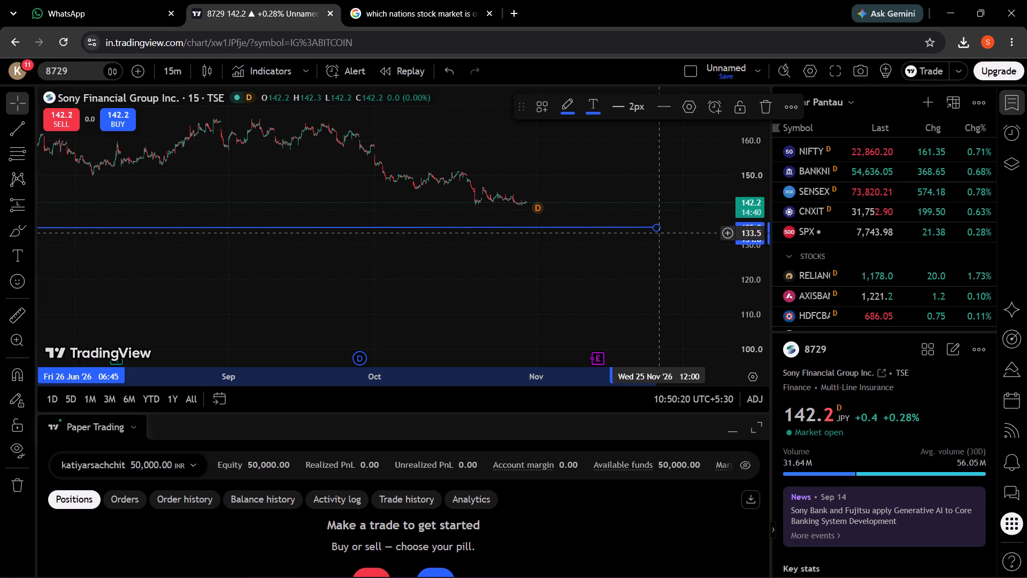
click(657, 229)
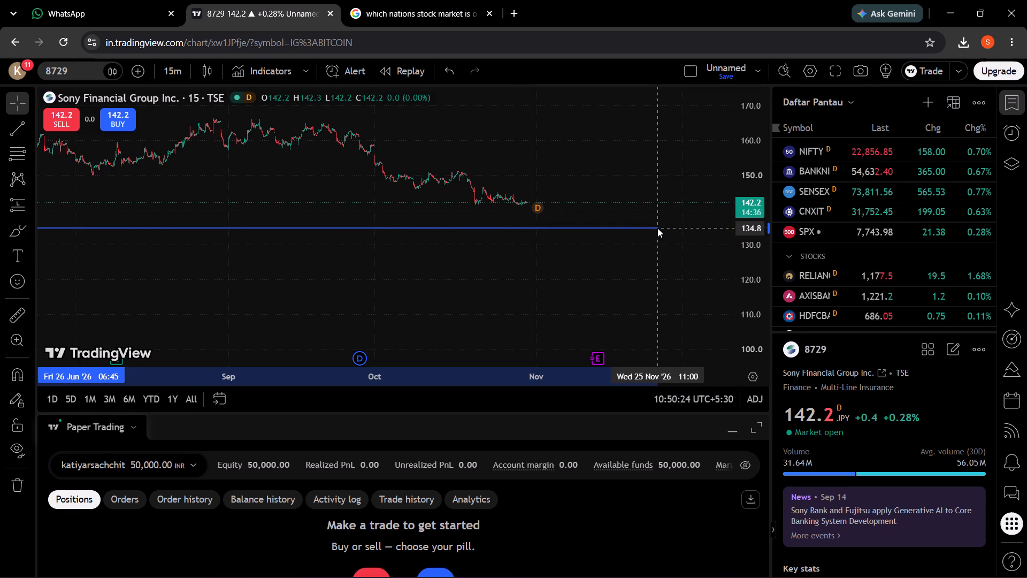
click(657, 228)
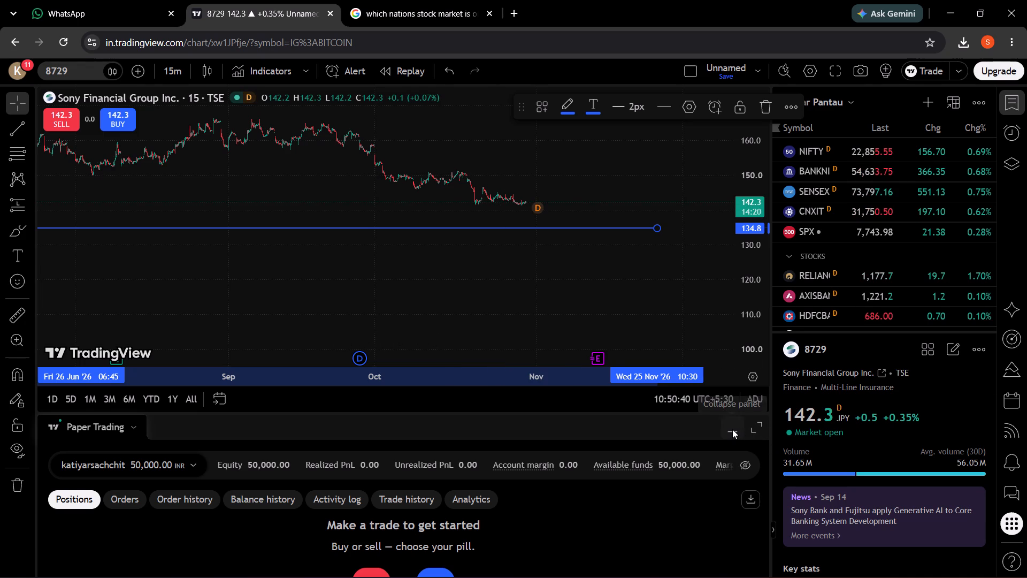
Open an order ticket for 8729 and set it as a market sell order.
click(929, 67)
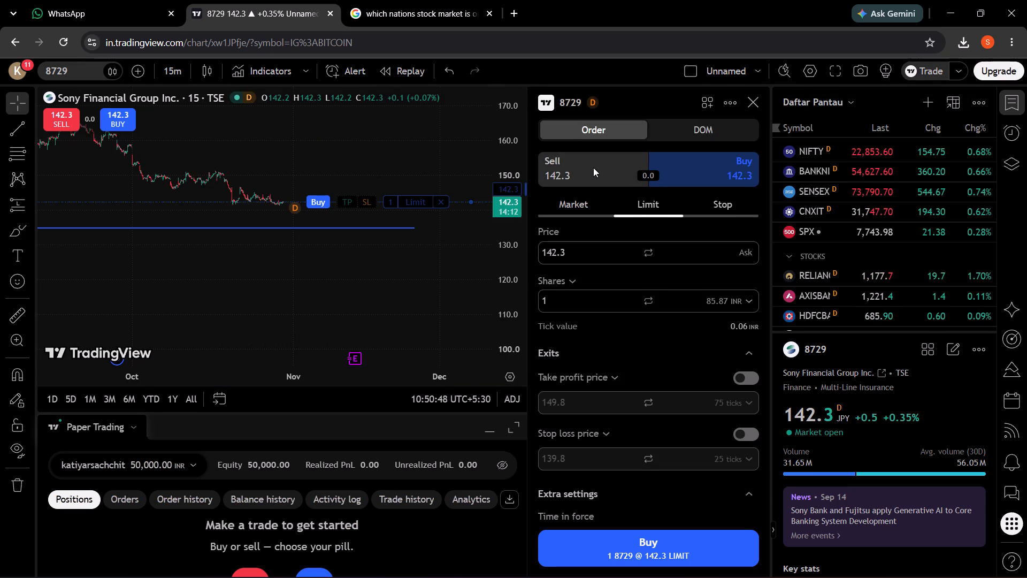
click(555, 174)
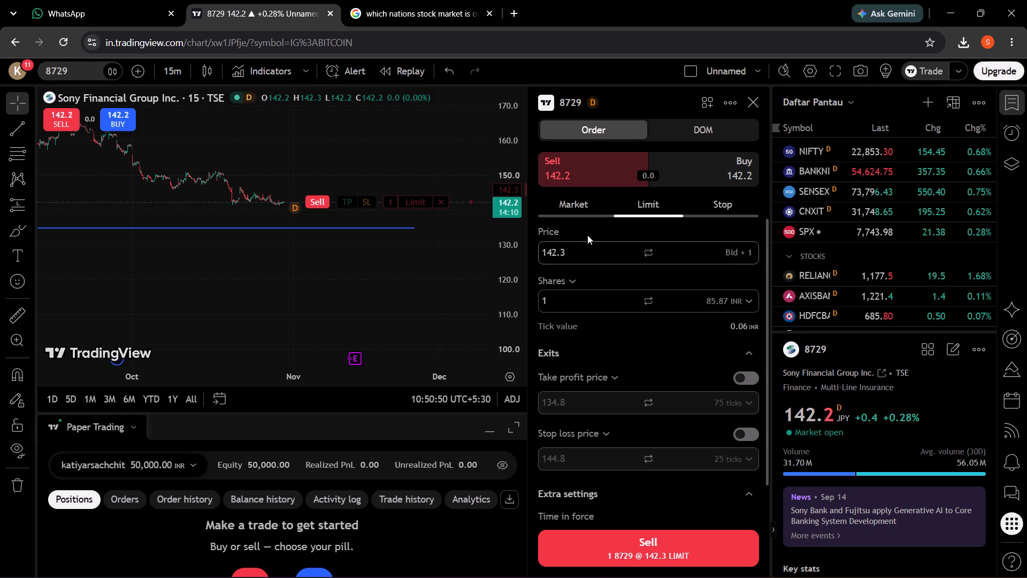
click(580, 202)
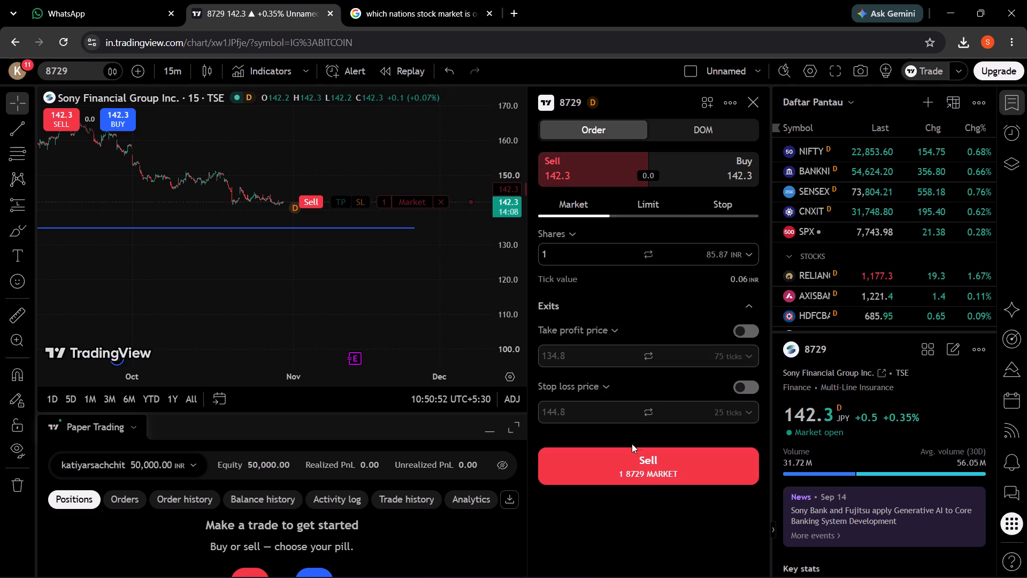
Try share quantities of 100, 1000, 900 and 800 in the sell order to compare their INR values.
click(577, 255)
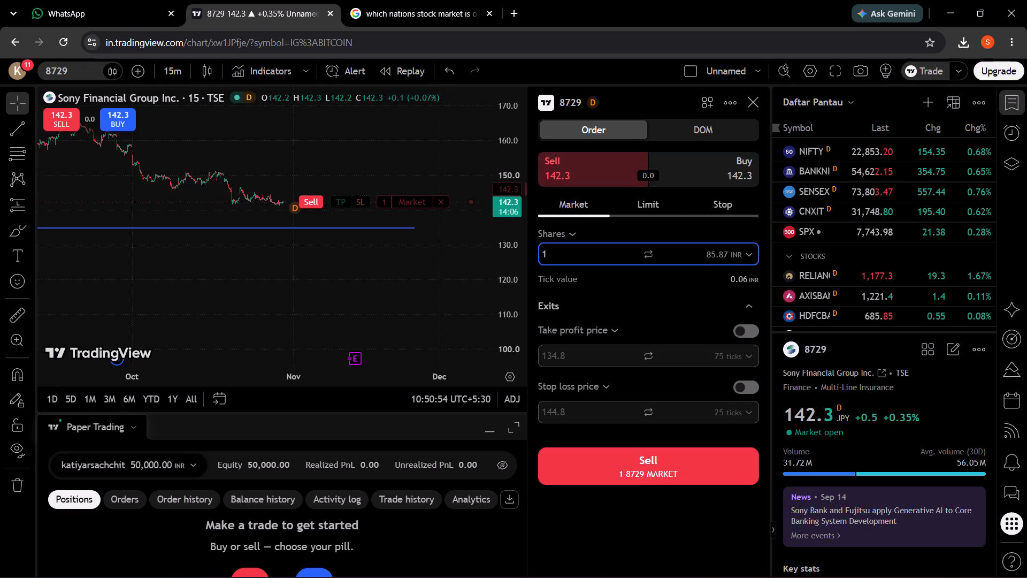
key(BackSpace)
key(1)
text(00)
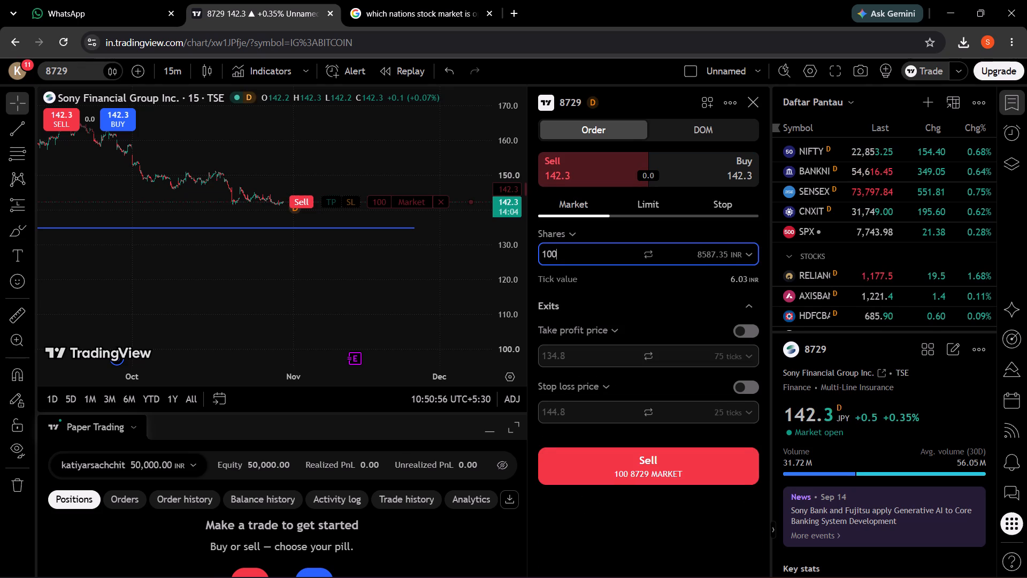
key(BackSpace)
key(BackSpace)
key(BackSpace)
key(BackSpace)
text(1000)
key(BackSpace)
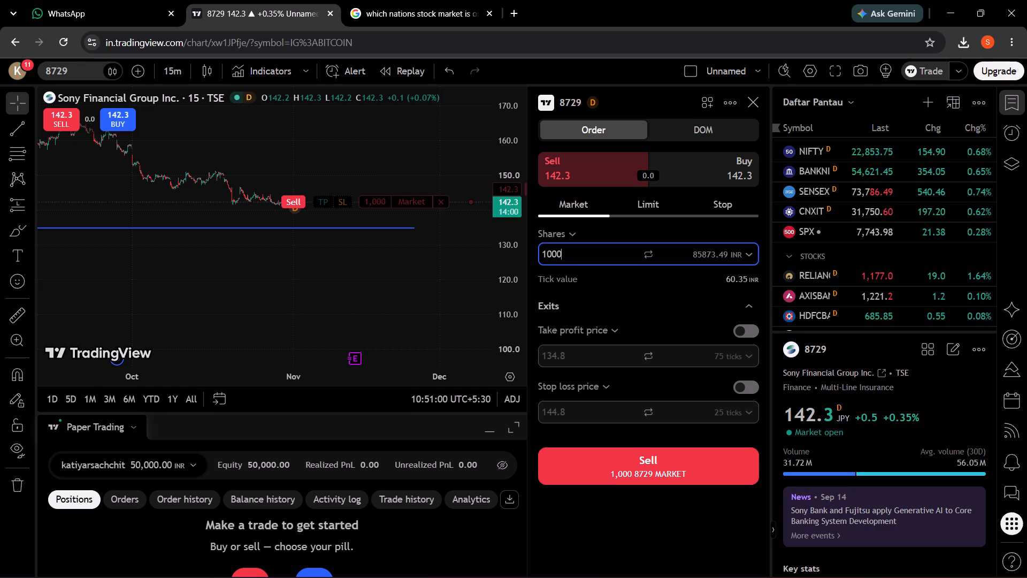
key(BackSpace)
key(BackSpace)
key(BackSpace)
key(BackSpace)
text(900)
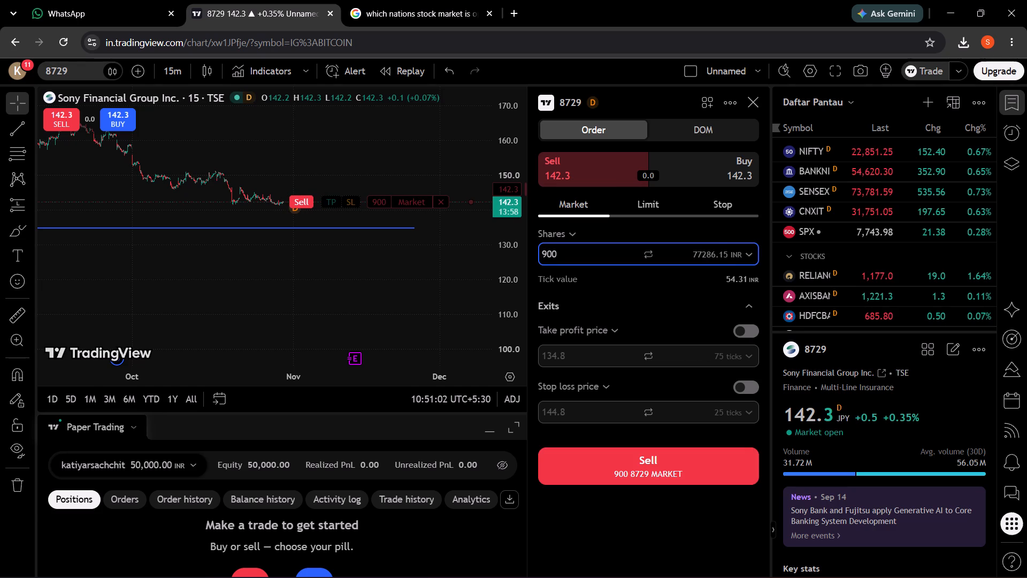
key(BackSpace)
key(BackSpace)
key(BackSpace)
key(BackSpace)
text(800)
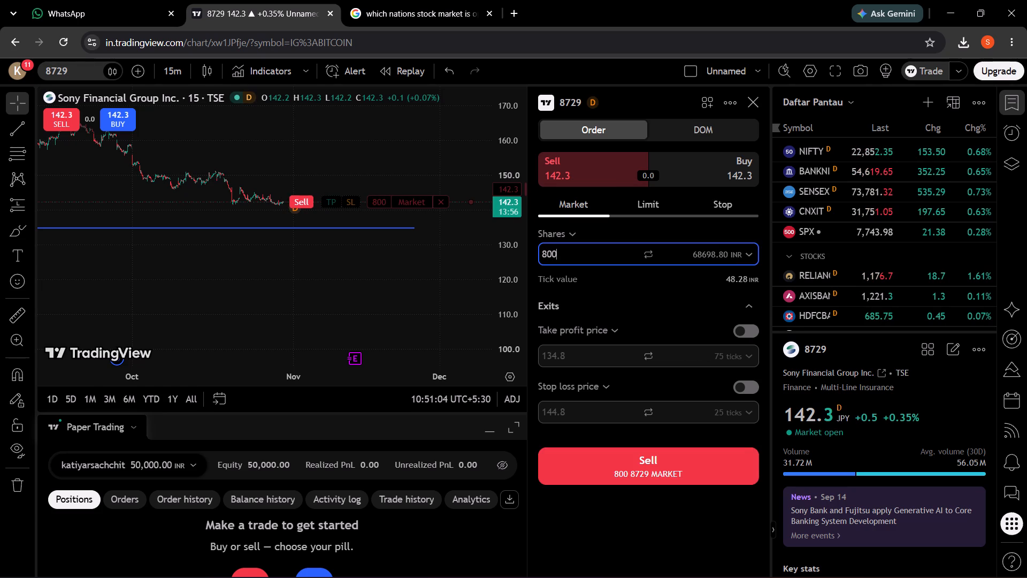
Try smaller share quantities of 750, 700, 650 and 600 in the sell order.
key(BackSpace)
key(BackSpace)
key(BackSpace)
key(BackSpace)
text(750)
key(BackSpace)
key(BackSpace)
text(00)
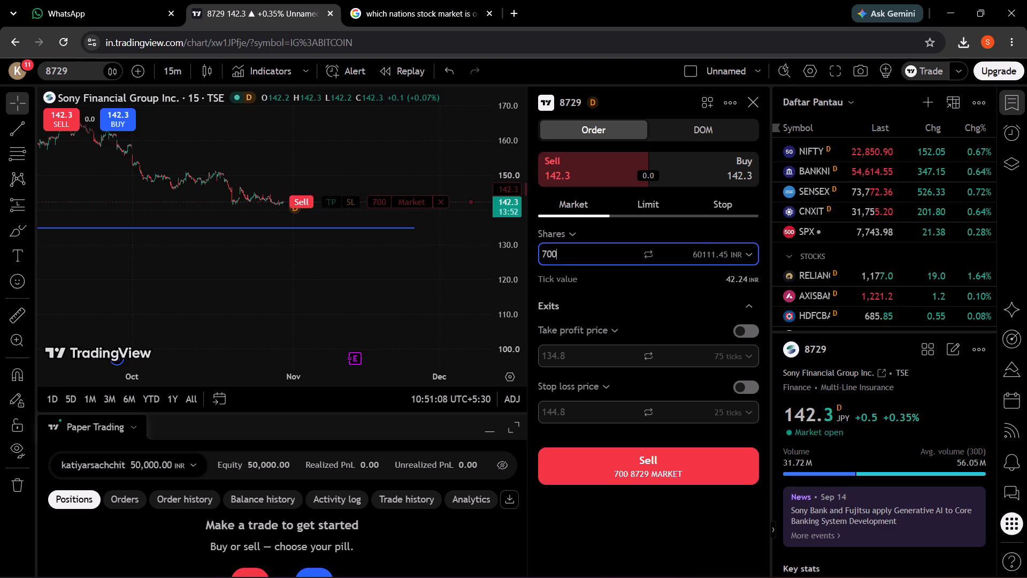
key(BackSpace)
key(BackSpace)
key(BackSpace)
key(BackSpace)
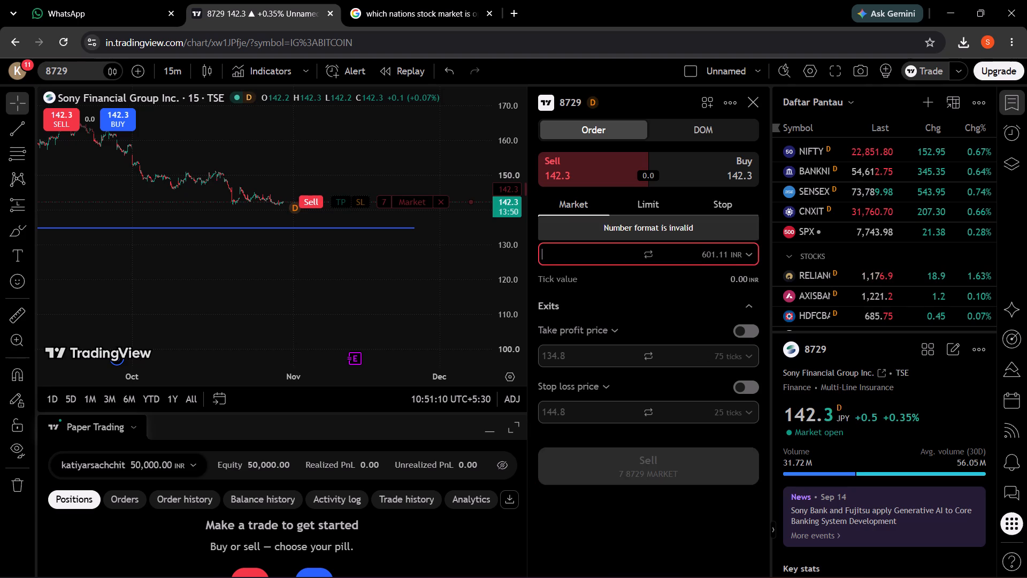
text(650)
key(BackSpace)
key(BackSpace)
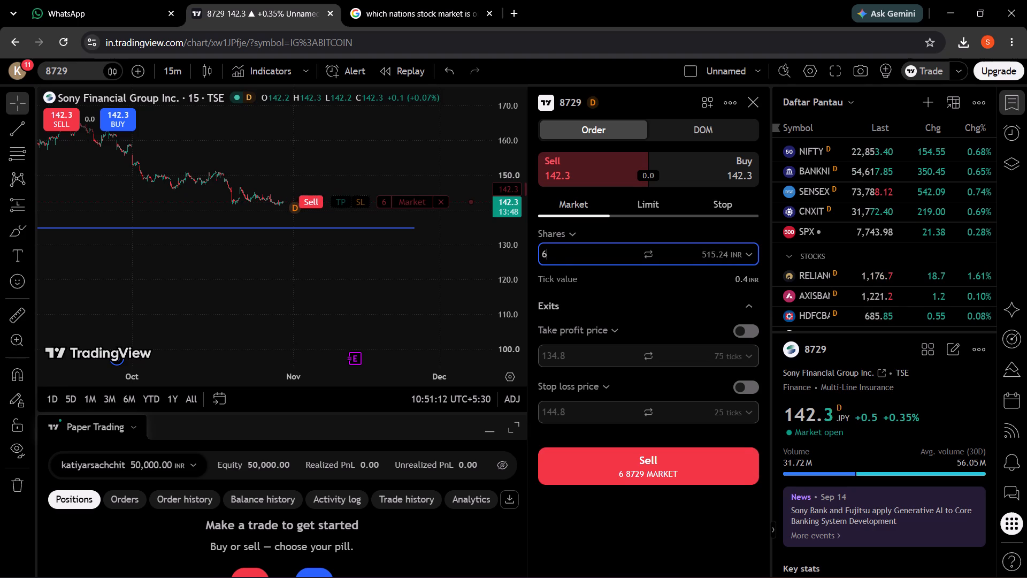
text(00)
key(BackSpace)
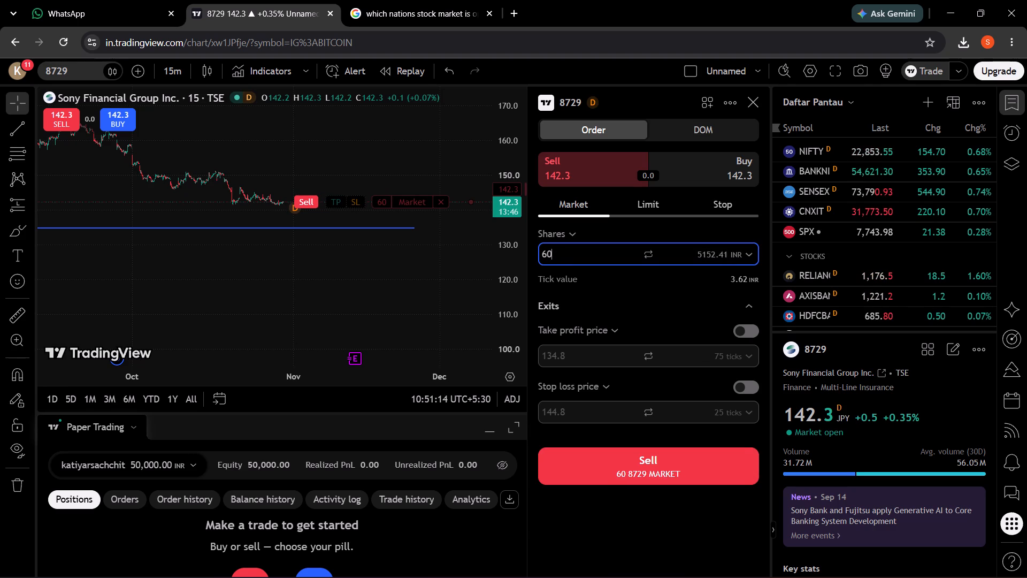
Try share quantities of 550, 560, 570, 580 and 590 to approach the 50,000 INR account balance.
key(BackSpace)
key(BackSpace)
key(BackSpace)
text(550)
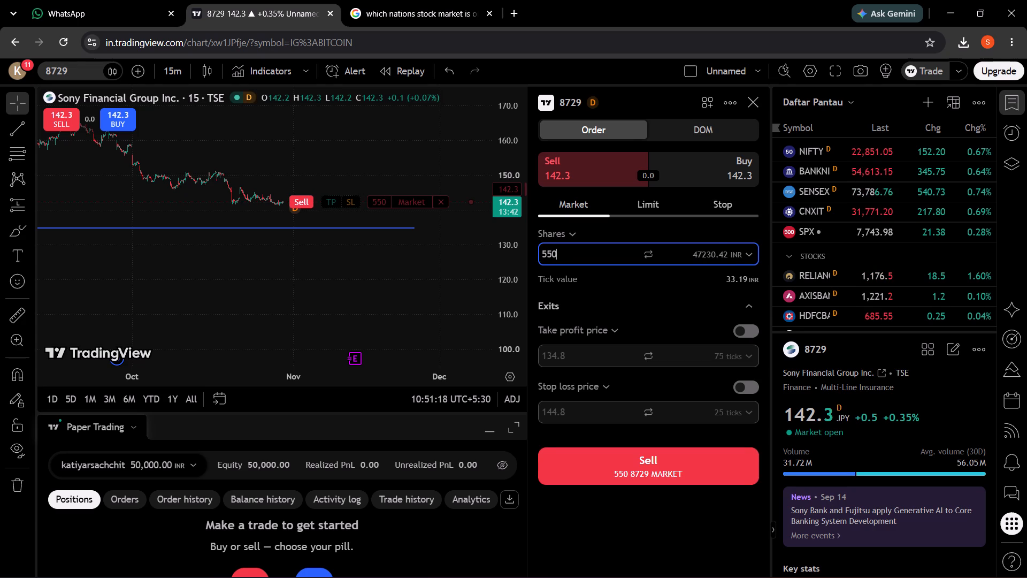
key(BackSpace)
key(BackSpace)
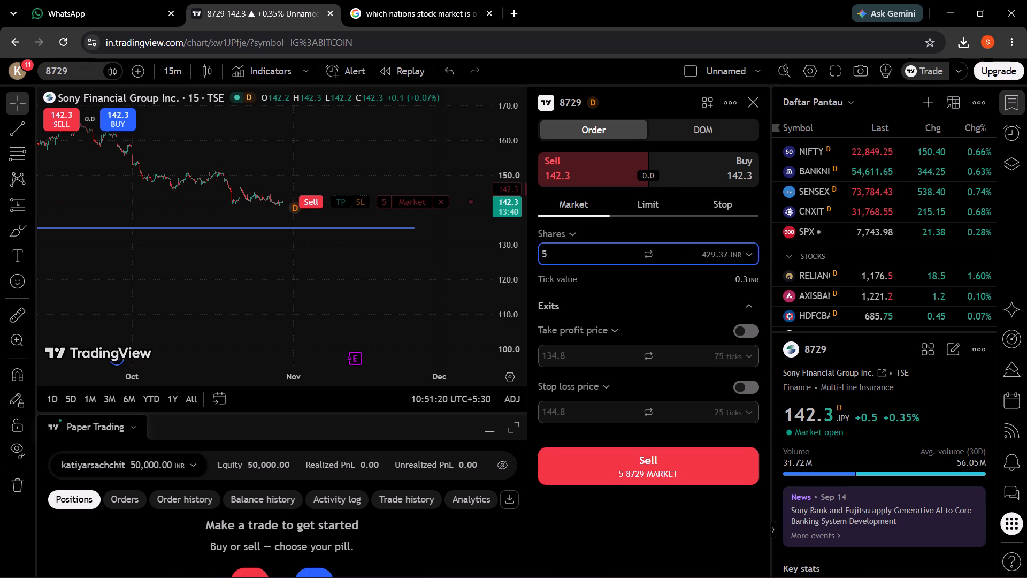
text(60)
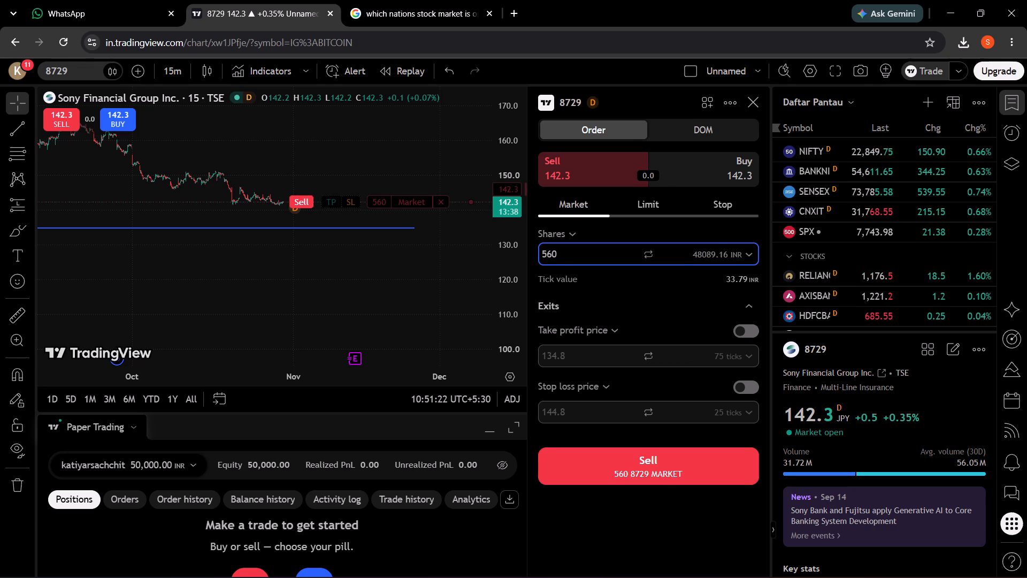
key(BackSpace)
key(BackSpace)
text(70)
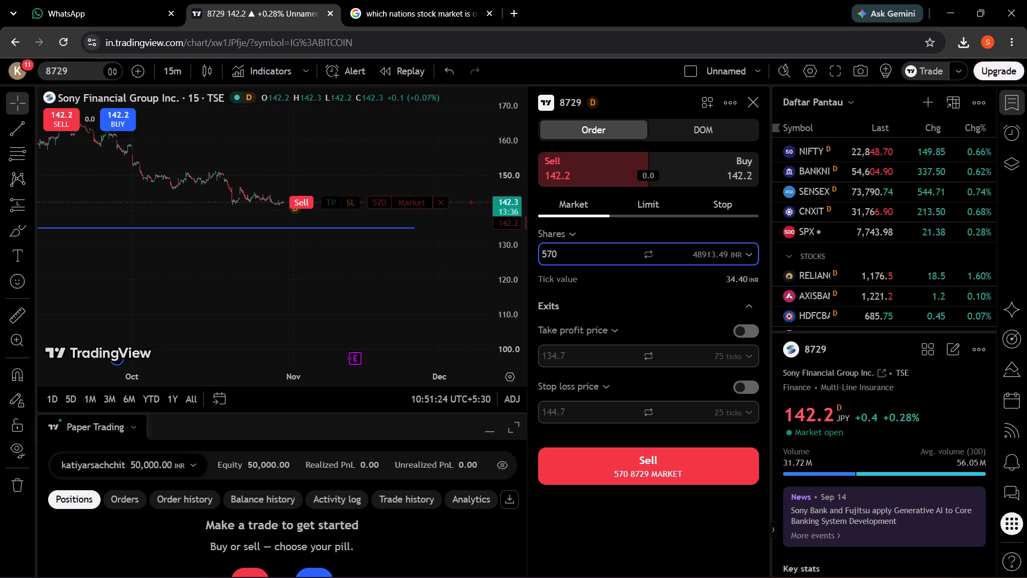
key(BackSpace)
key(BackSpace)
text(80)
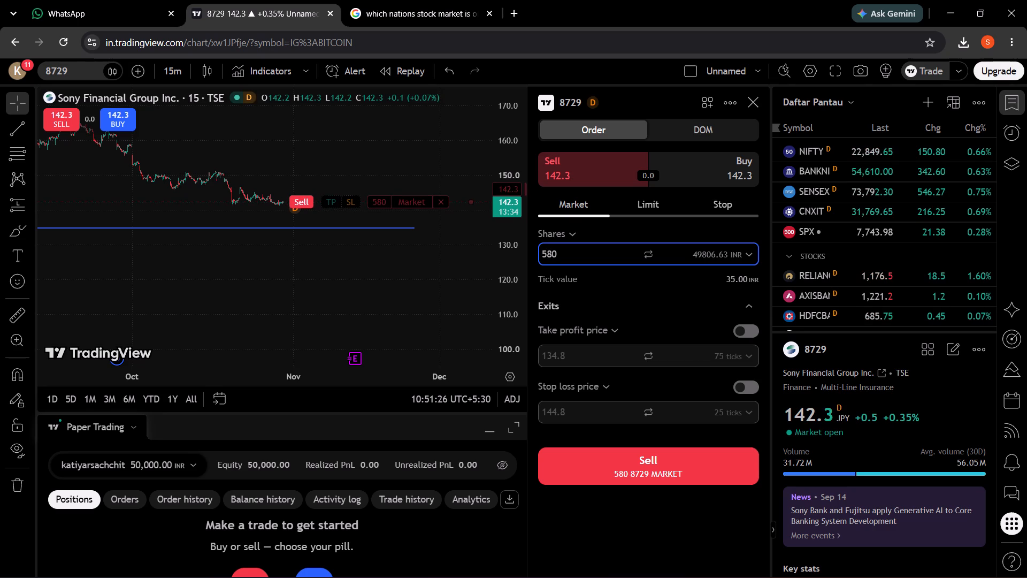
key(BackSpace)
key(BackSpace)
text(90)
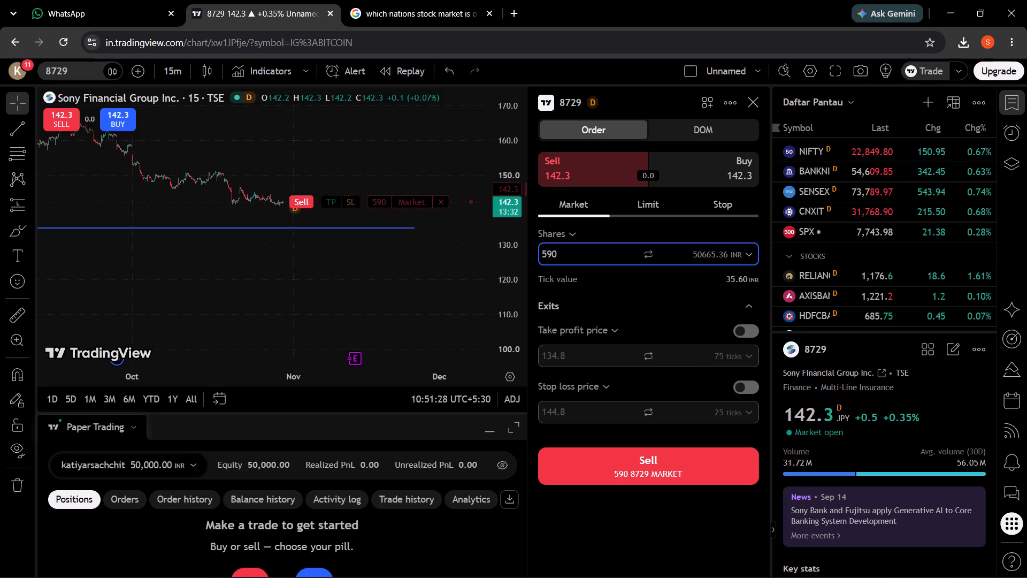
Set the market sell order's quantity to 580 shares.
key(BackSpace)
key(BackSpace)
text(85)
key(BackSpace)
key(0)
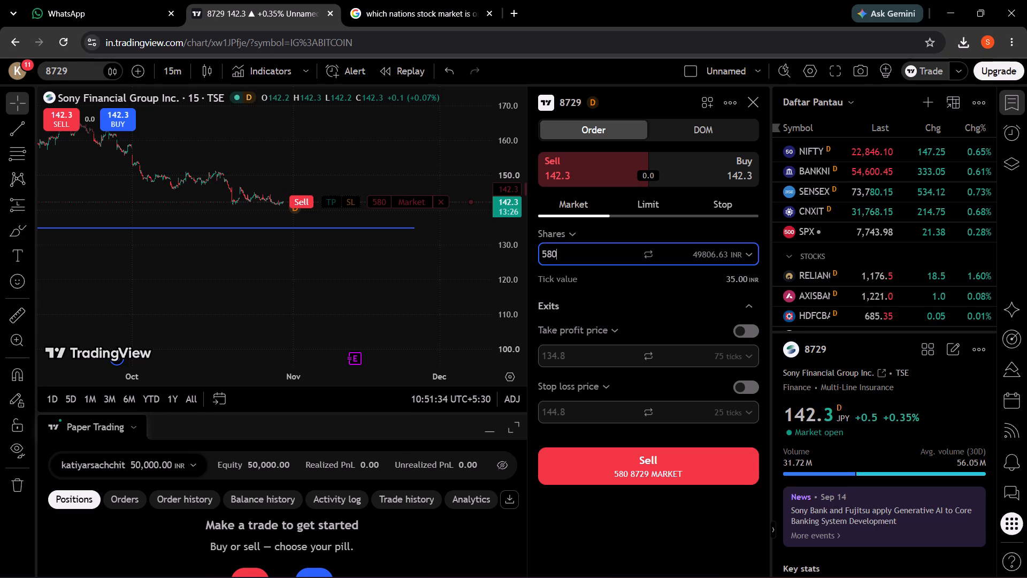
Submit the market sell order for 580 shares of Sony Financial Group (8729).
click(647, 460)
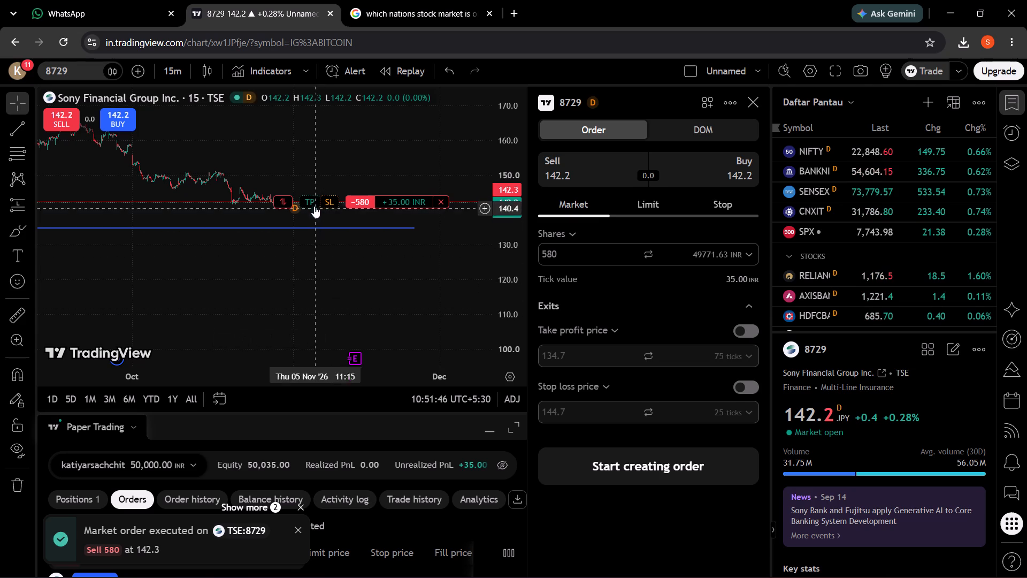
Add a take-profit at 135.2 to the short position, just above the blue support line, and confirm it.
drag(313, 203, 314, 215)
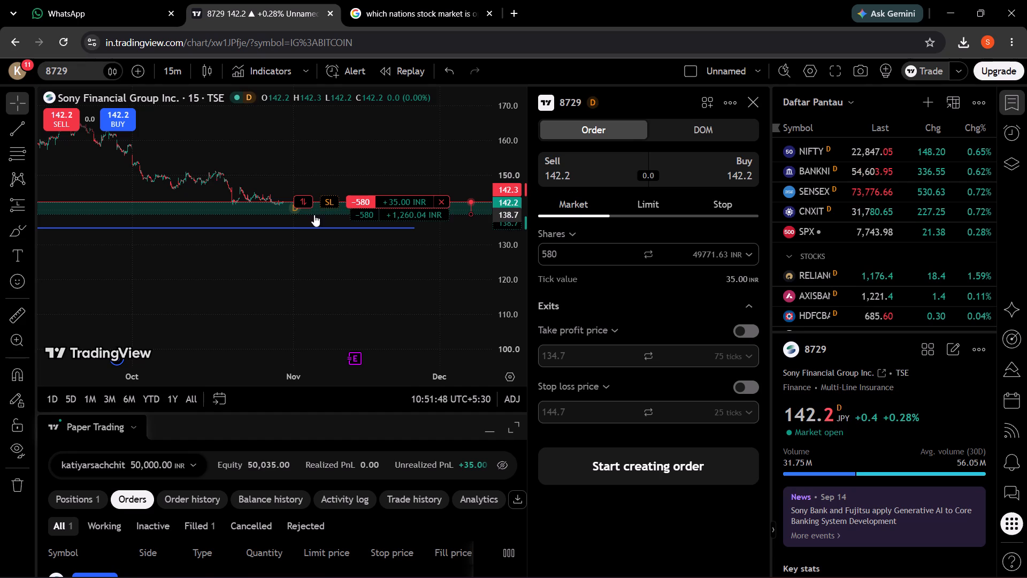
drag(314, 215, 314, 223)
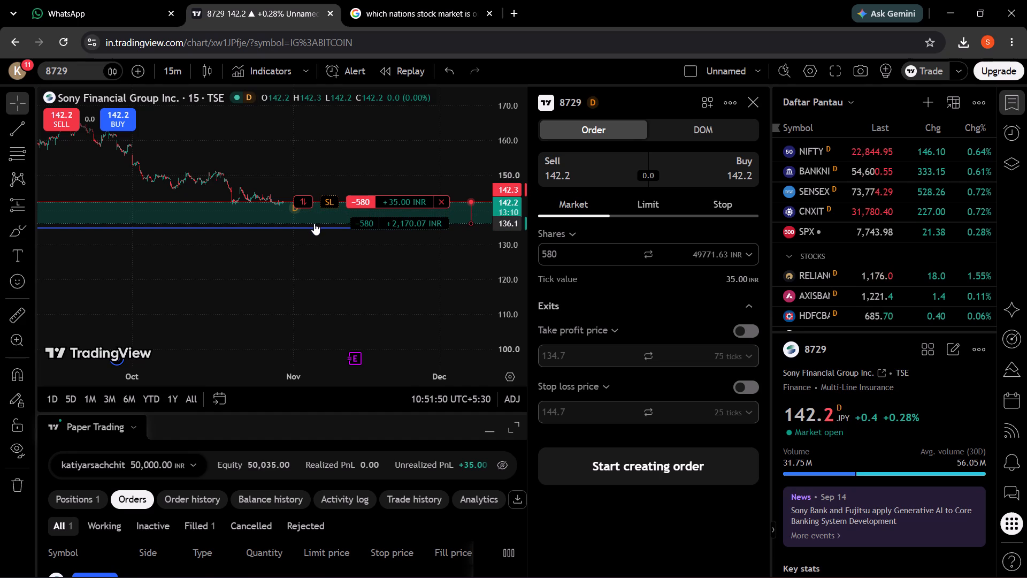
drag(314, 223, 314, 226)
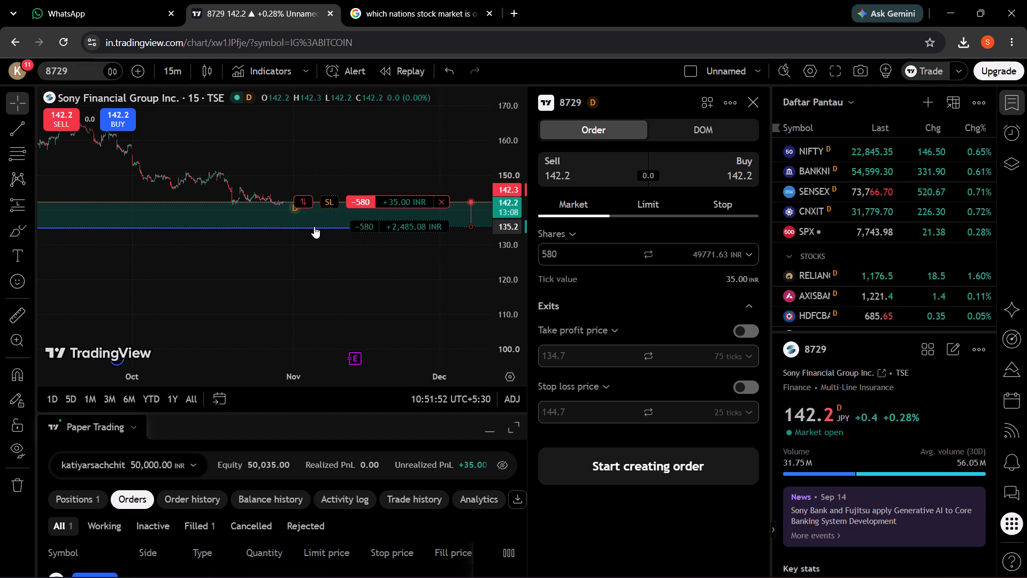
drag(314, 226, 314, 227)
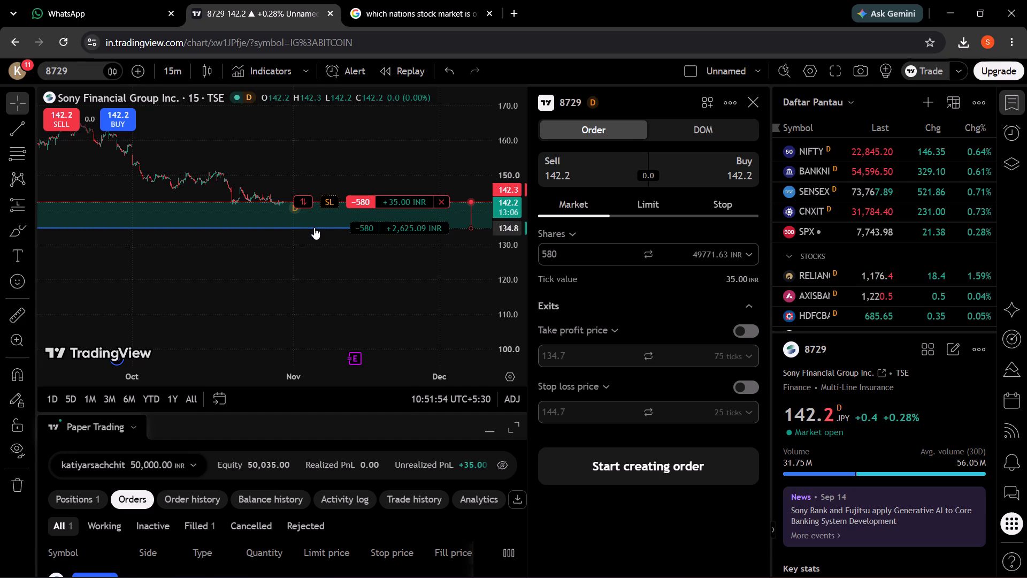
drag(314, 227, 314, 226)
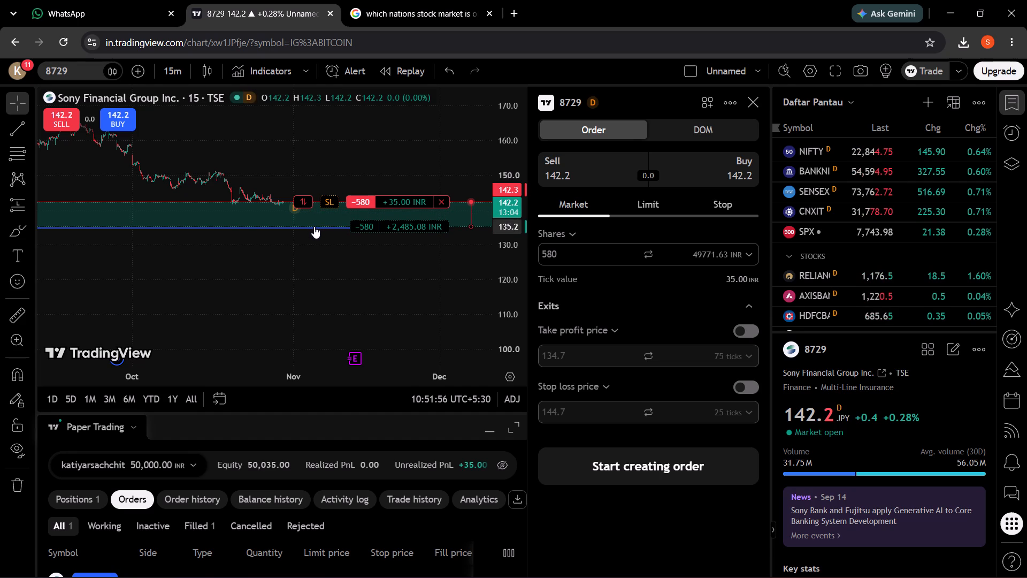
drag(314, 226, 313, 227)
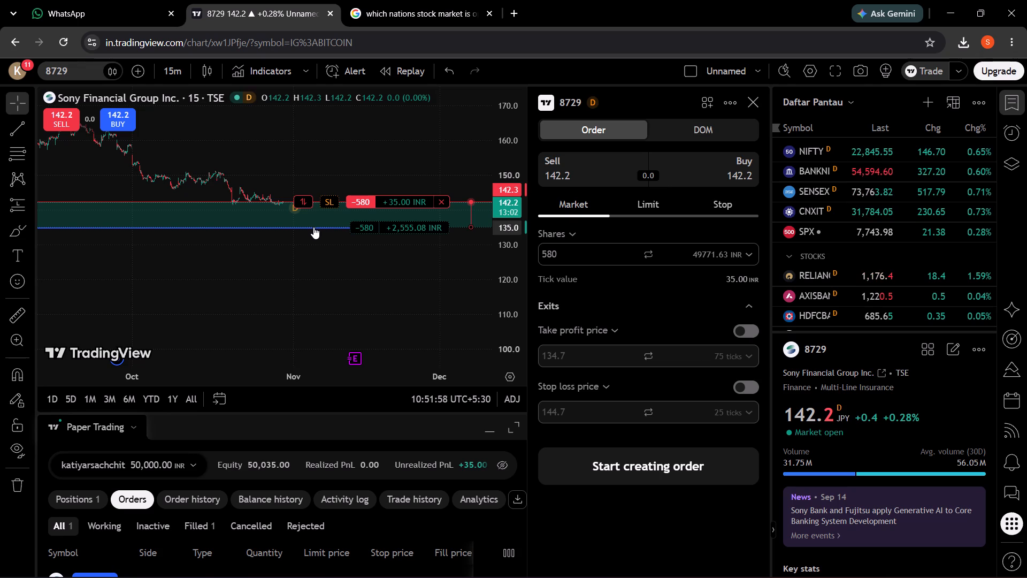
drag(313, 227, 313, 226)
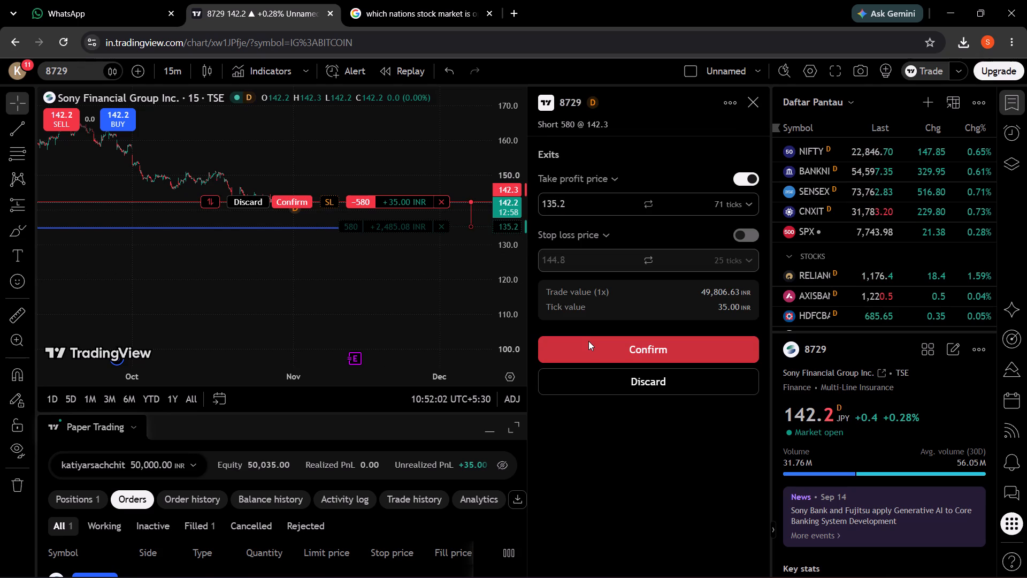
click(630, 349)
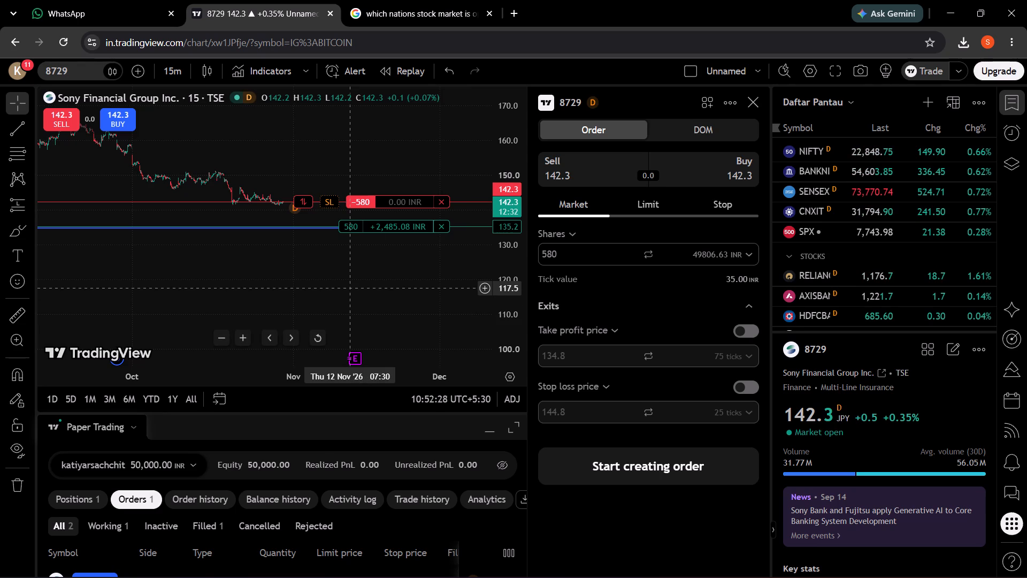
Close the entire 580-share short position on 8729 and dismiss the order notifications.
drag(265, 275, 370, 301)
drag(342, 293, 249, 293)
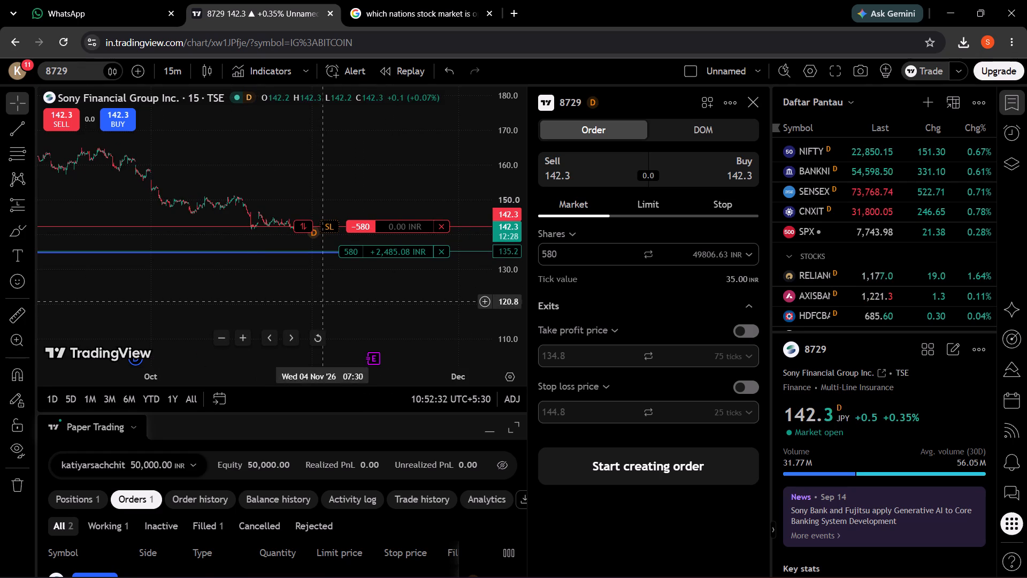
drag(237, 292, 246, 282)
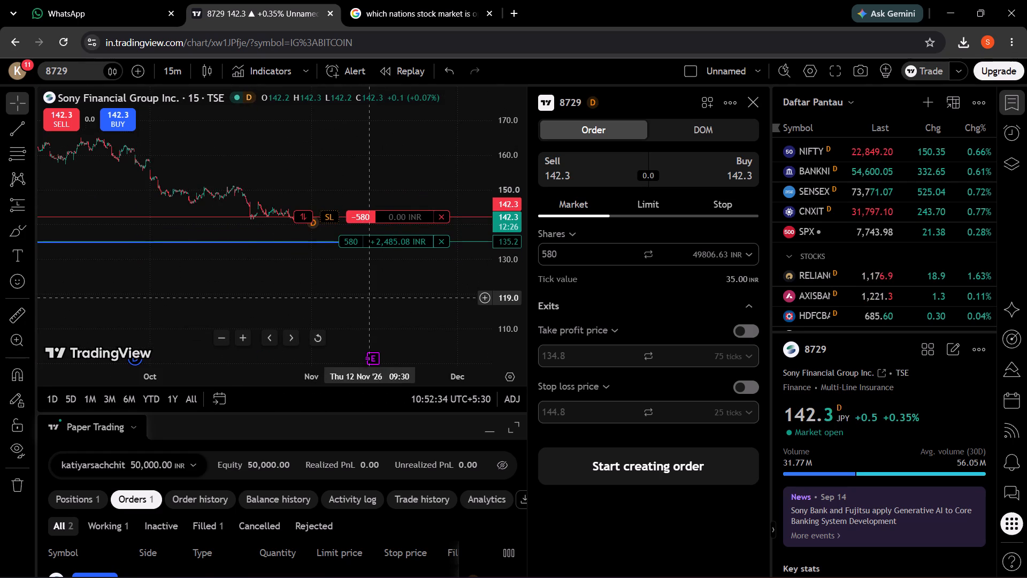
drag(370, 298, 286, 278)
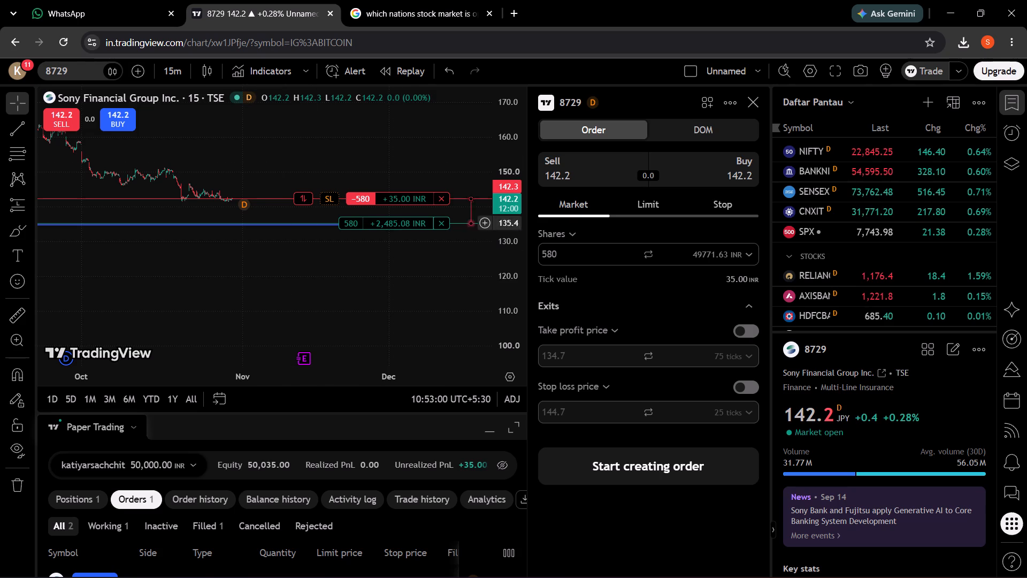
click(441, 197)
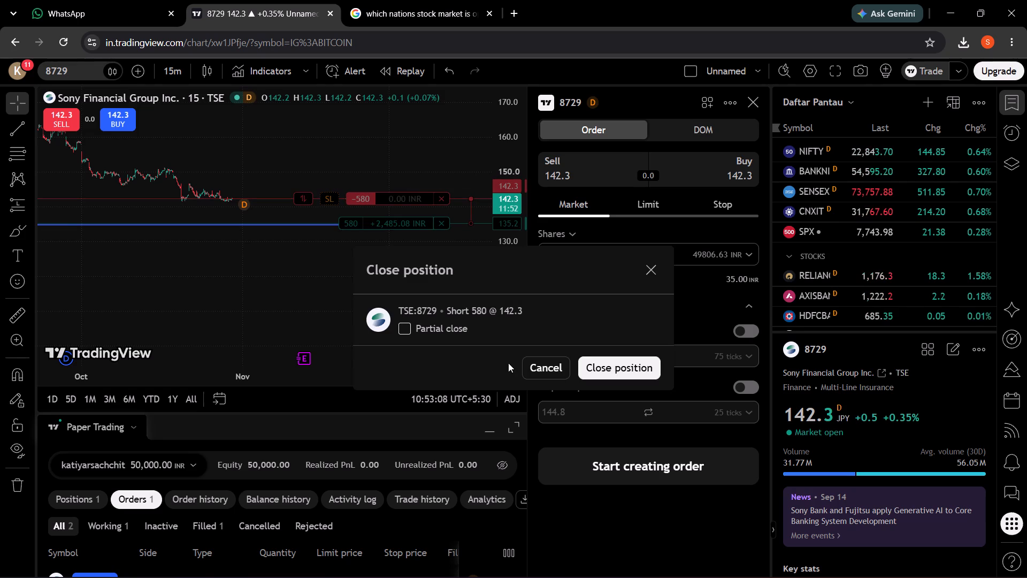
click(622, 369)
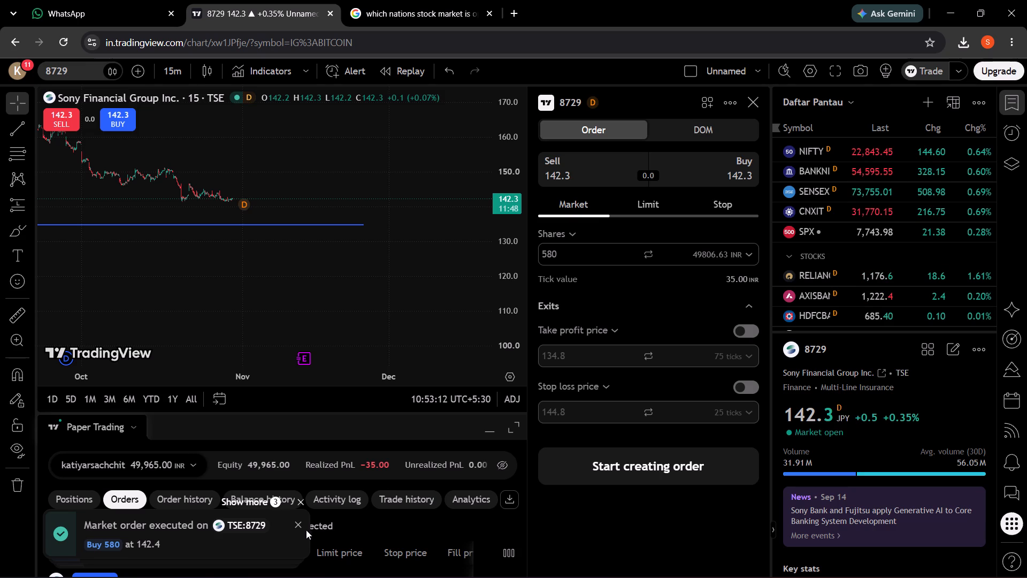
click(298, 527)
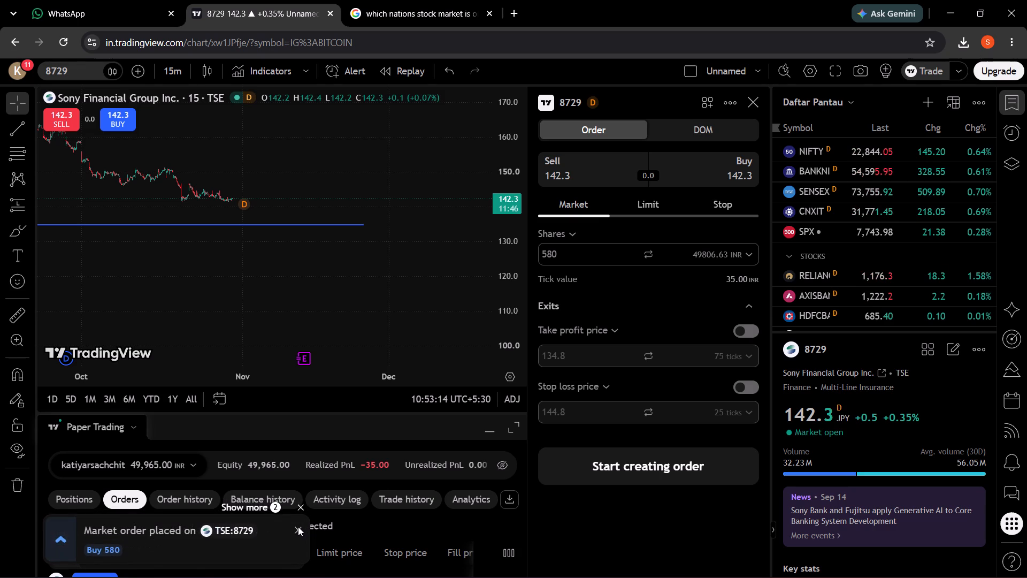
click(298, 530)
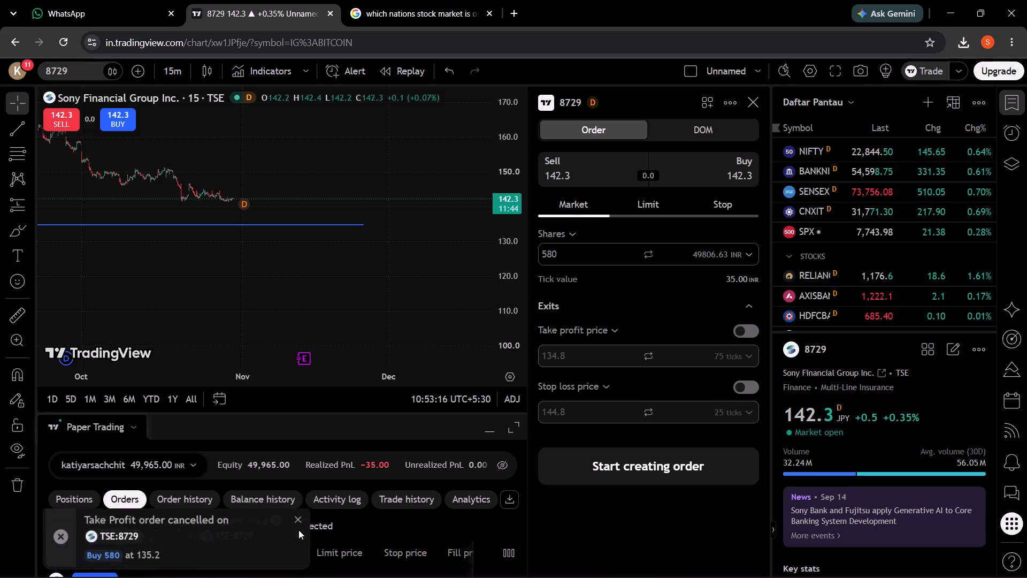
click(298, 523)
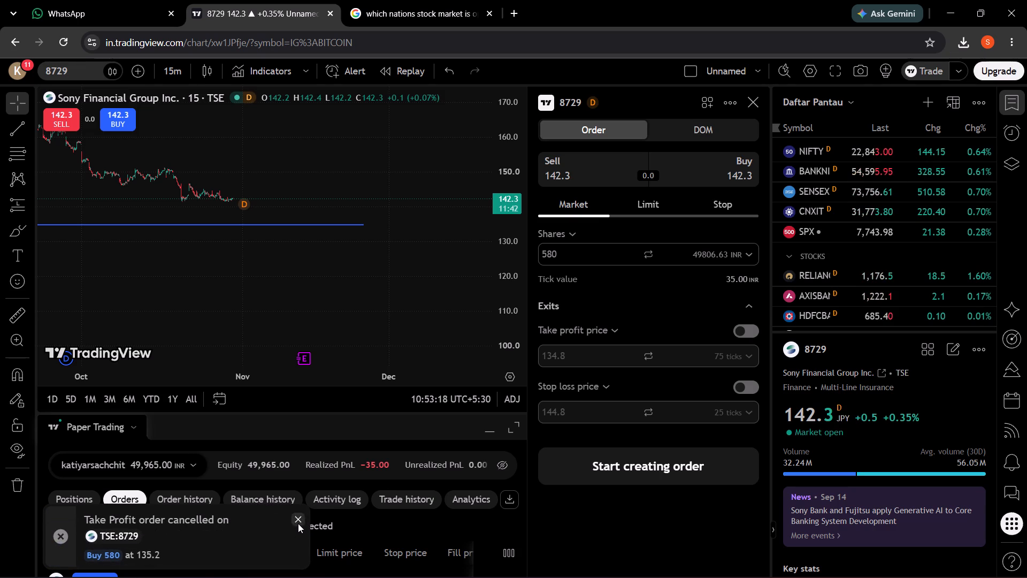
Change the 8729 chart's interval to 1 minute.
click(185, 72)
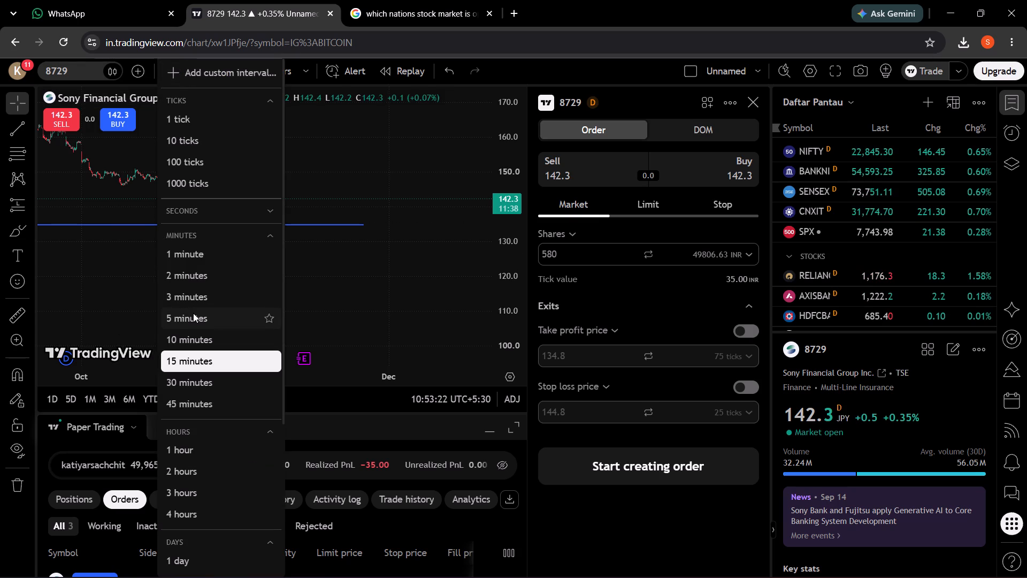
click(200, 243)
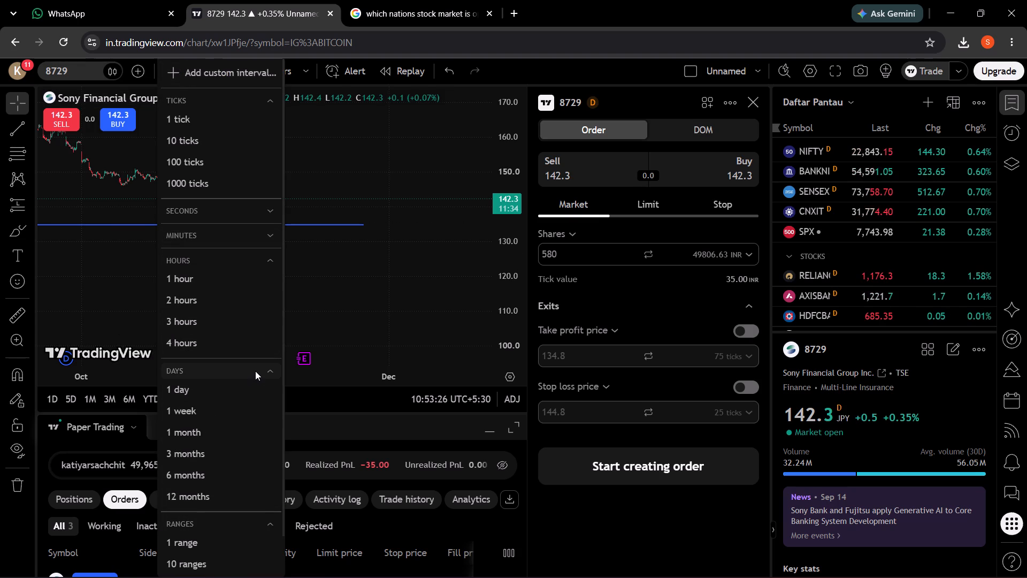
click(259, 232)
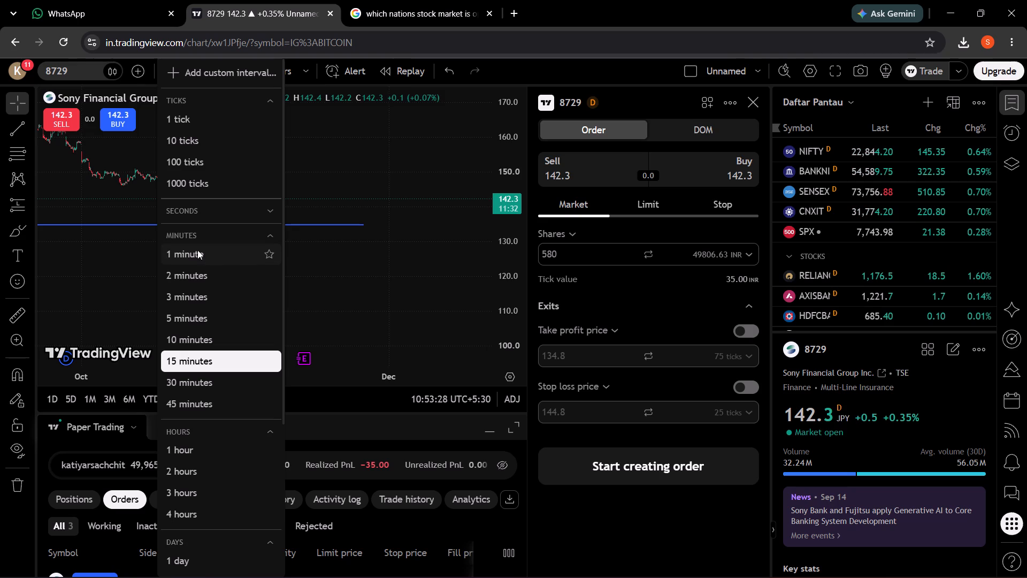
click(197, 250)
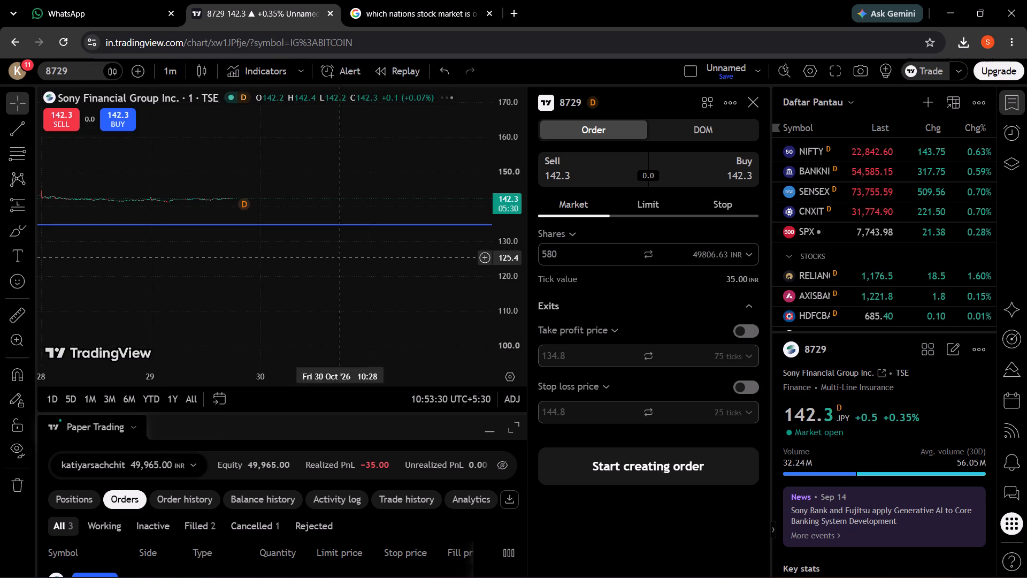
Examine the recent price action on the 1-minute 8729 chart, stretching the price scale and comparing closer and wider time ranges.
drag(503, 304, 541, 107)
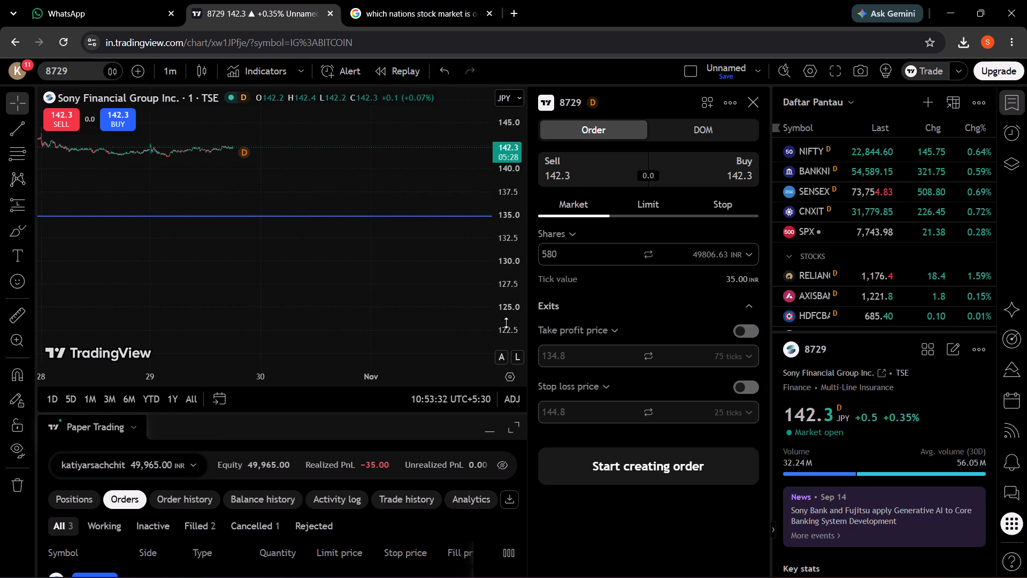
drag(505, 325, 538, 100)
drag(363, 228, 498, 350)
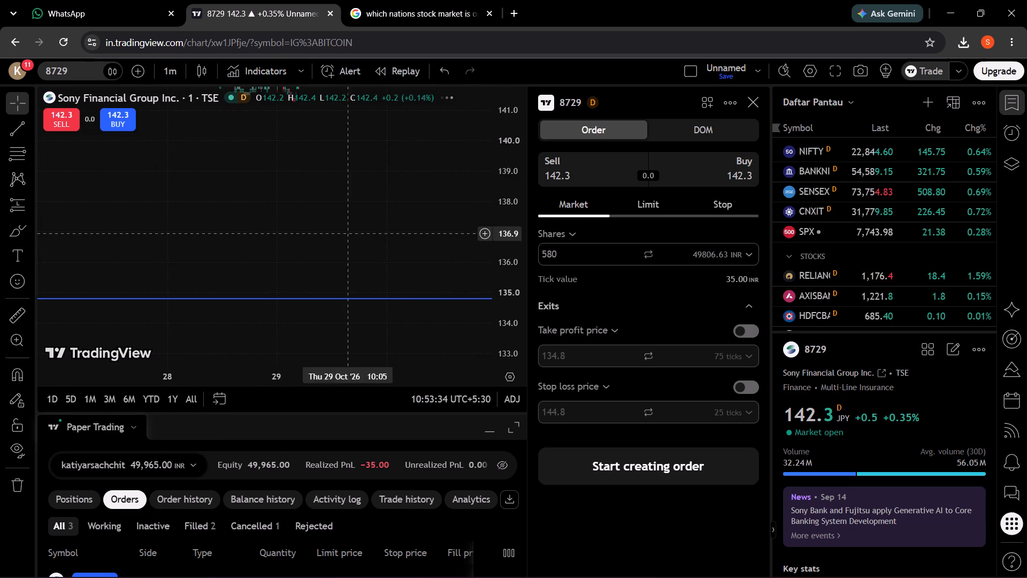
drag(337, 223, 426, 352)
drag(347, 262, 363, 298)
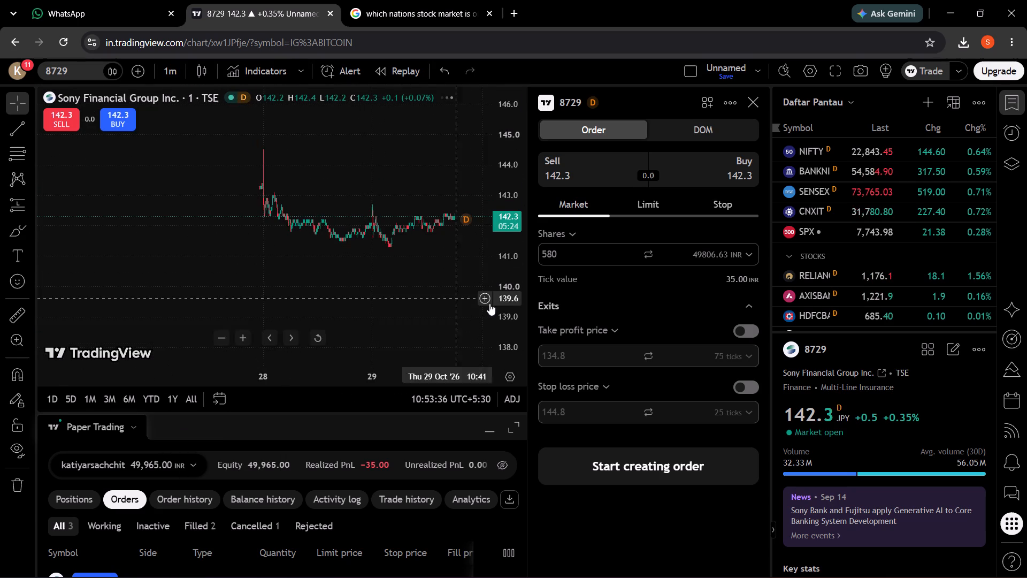
drag(510, 301, 515, 181)
drag(365, 286, 311, 314)
scroll(436, 306, up, 2)
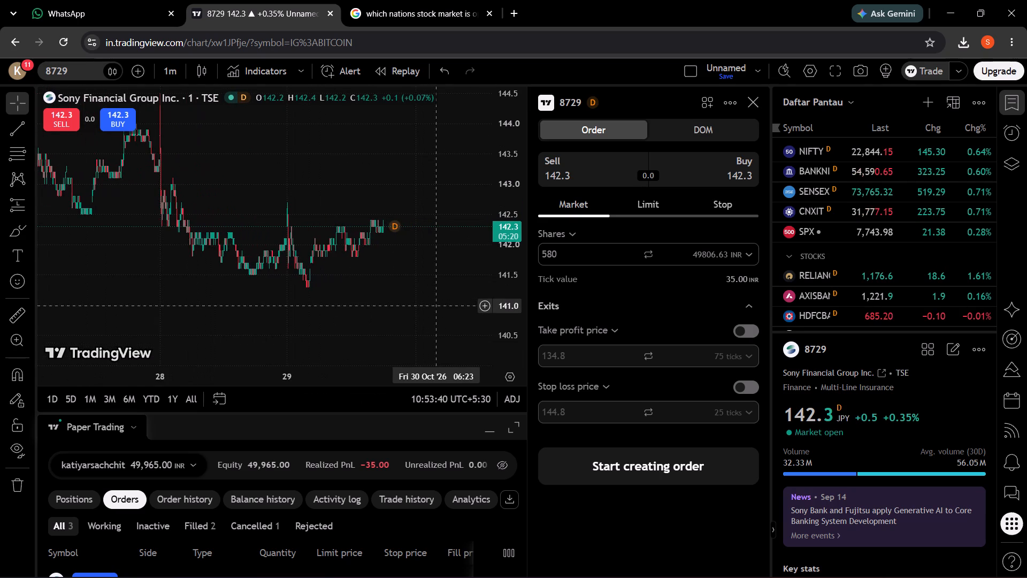
scroll(436, 306, up, 3)
drag(279, 270, 417, 259)
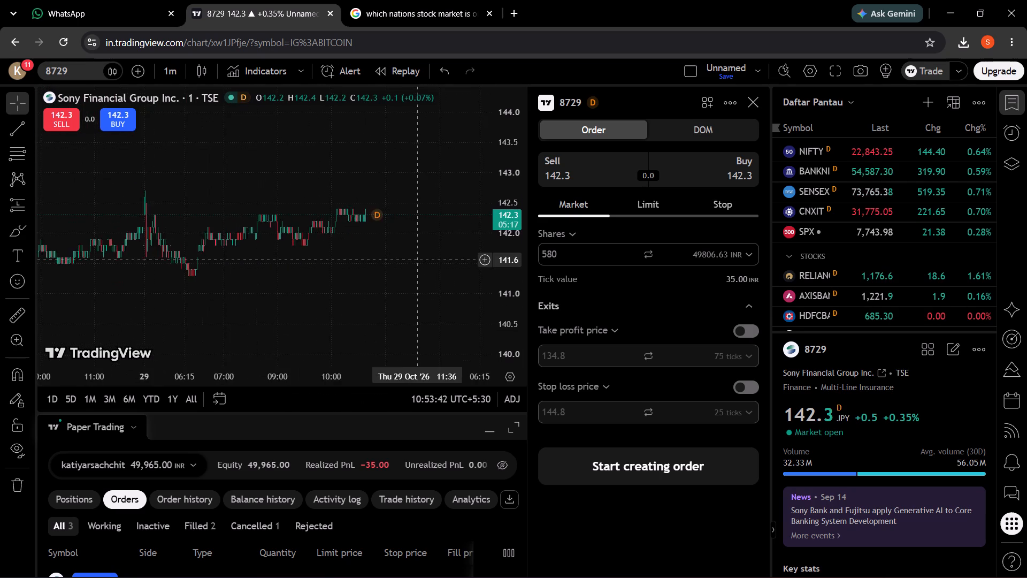
scroll(417, 259, up, 6)
drag(183, 244, 415, 233)
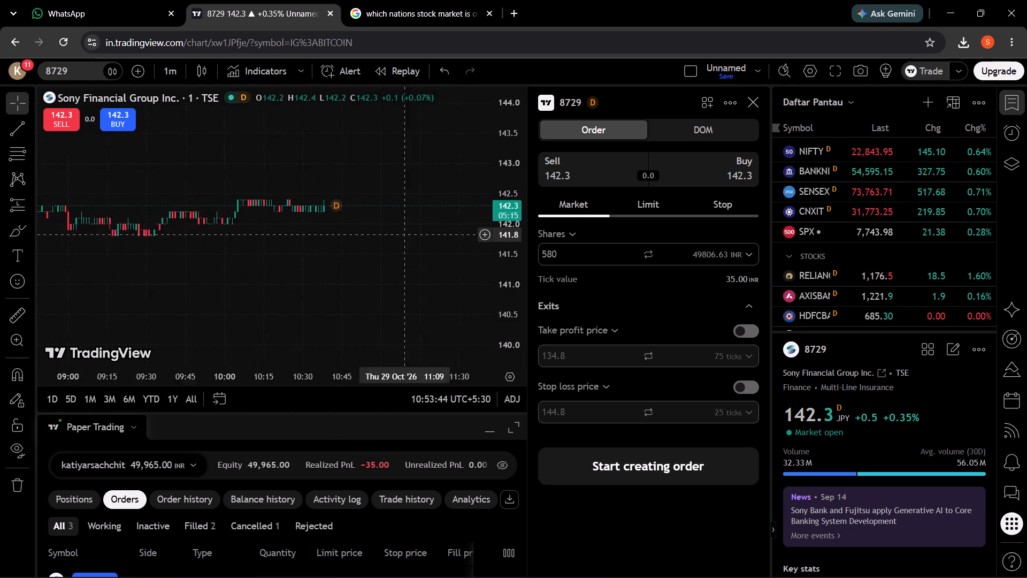
drag(415, 233, 421, 232)
scroll(300, 252, up, 3)
scroll(300, 252, down, 5)
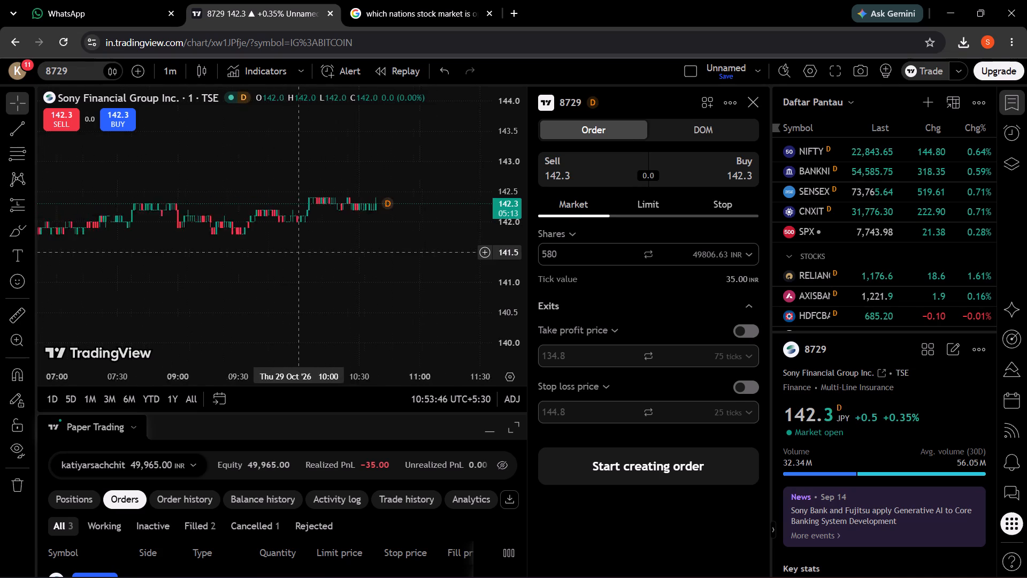
scroll(300, 252, down, 4)
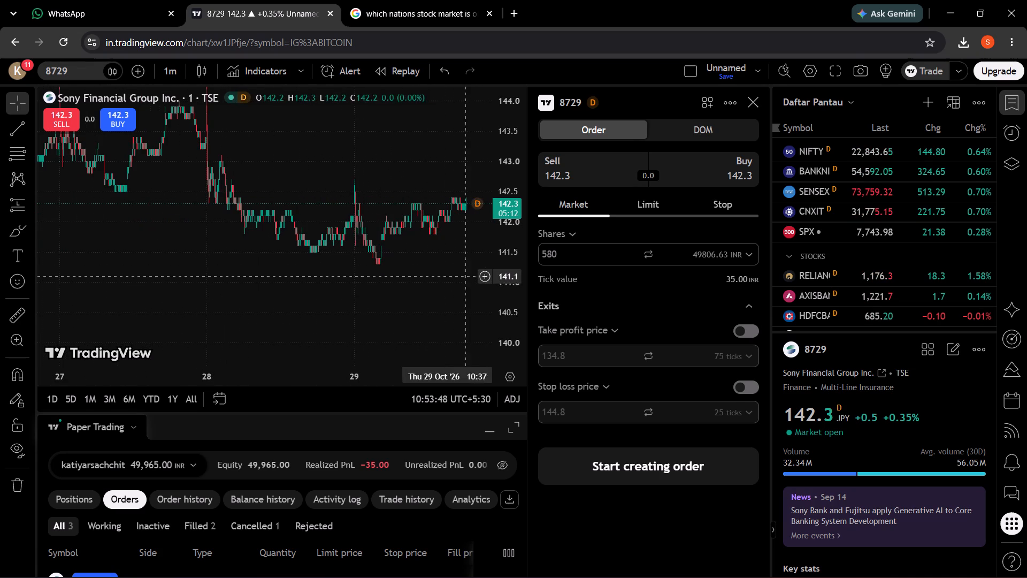
drag(446, 296, 331, 328)
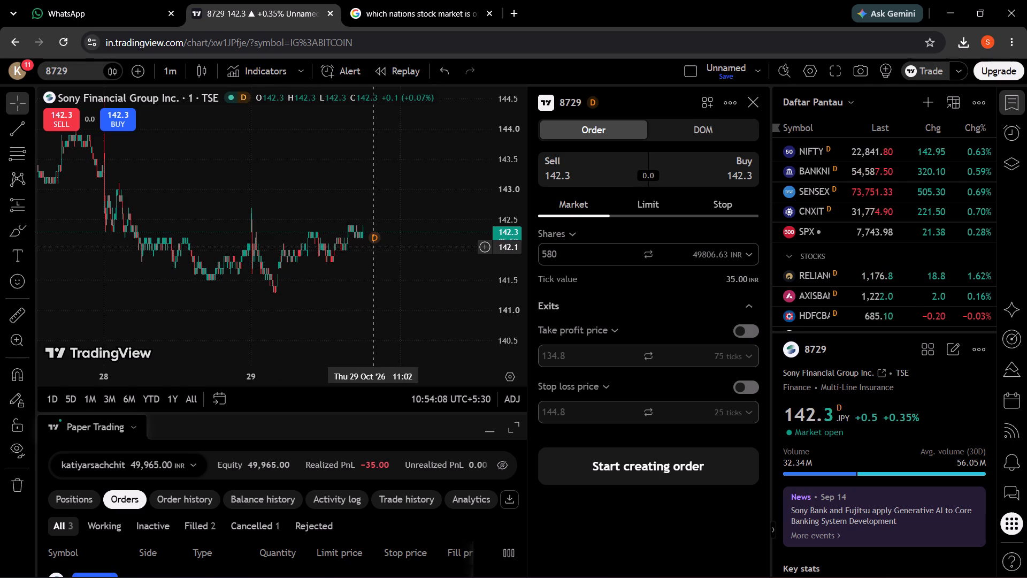
scroll(421, 247, up, 4)
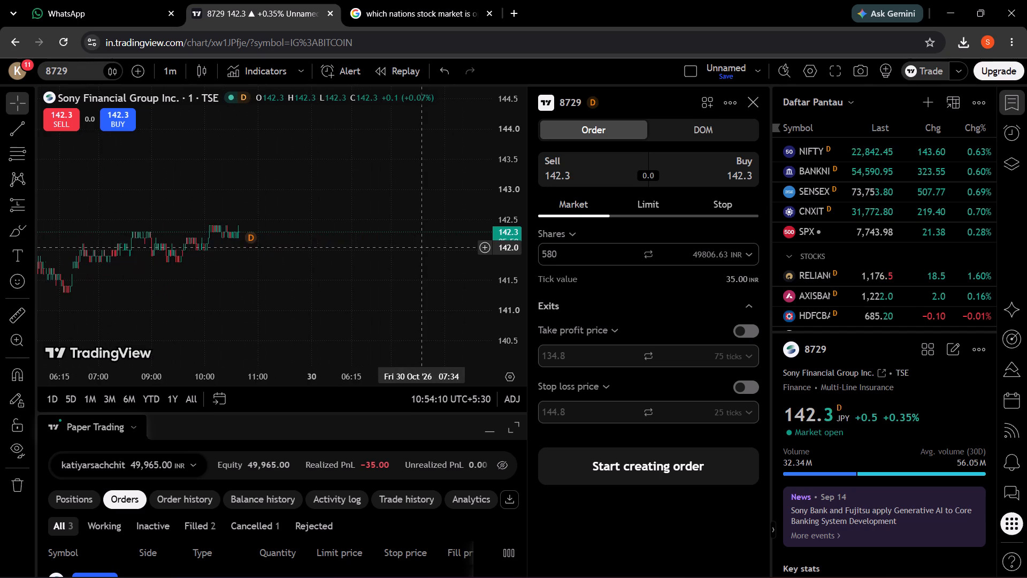
drag(281, 257, 433, 217)
scroll(433, 217, down, 3)
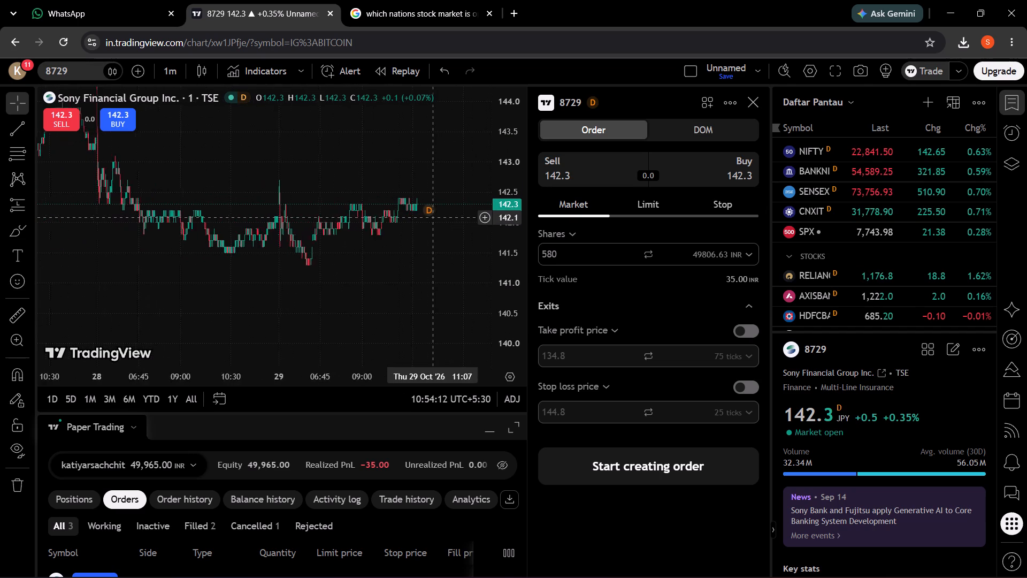
scroll(433, 217, down, 1)
drag(421, 290, 370, 309)
scroll(370, 309, down, 1)
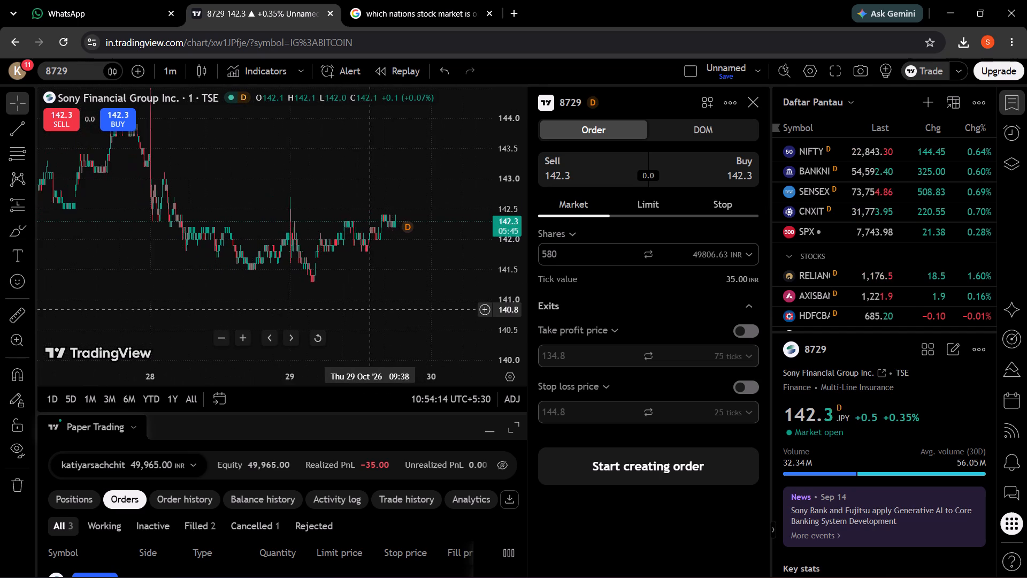
scroll(370, 309, down, 1)
drag(401, 300, 318, 310)
scroll(318, 310, down, 3)
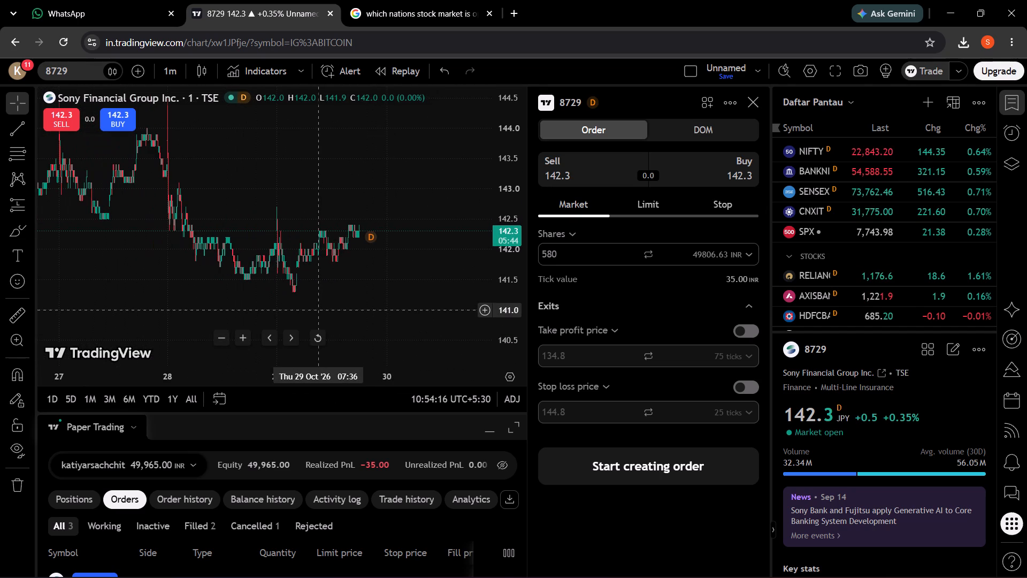
scroll(318, 310, down, 1)
drag(387, 305, 334, 306)
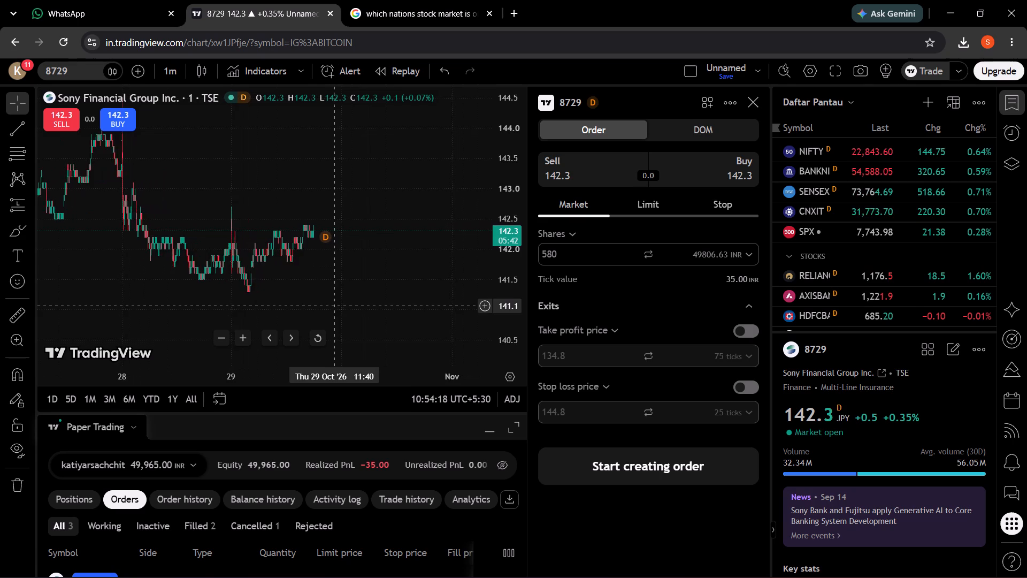
Examine the recent 1-minute price action on the 8729 chart over a wider time range and a more compressed price scale.
drag(334, 306, 374, 316)
scroll(374, 316, down, 2)
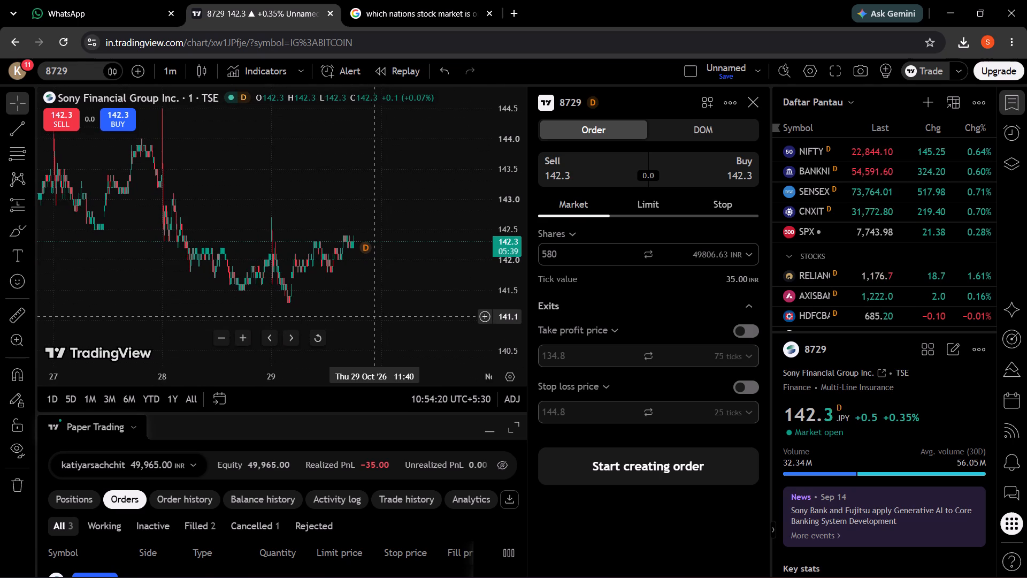
scroll(374, 316, down, 2)
drag(419, 245, 490, 267)
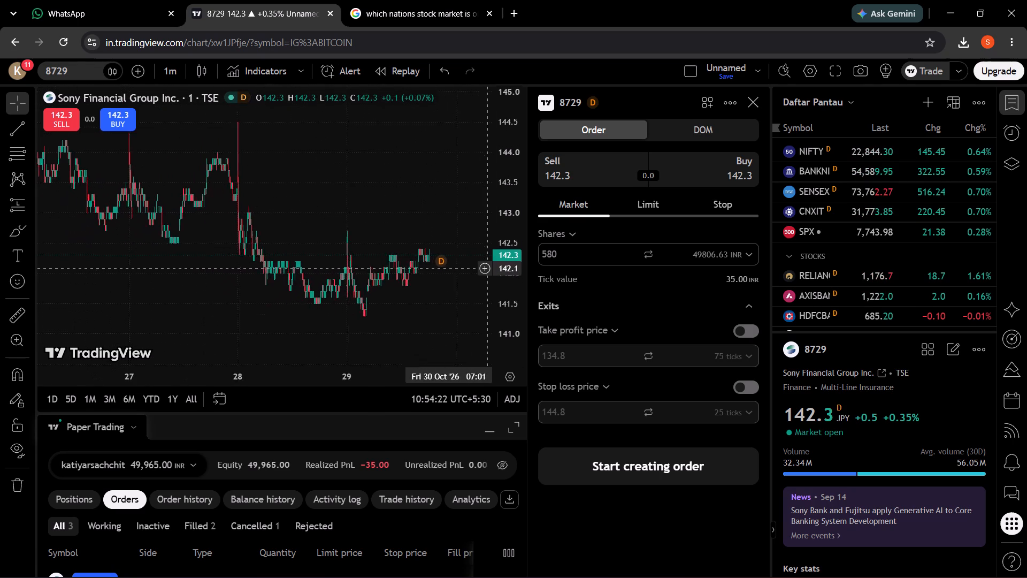
drag(490, 267, 494, 259)
drag(214, 290, 364, 335)
drag(219, 301, 389, 285)
drag(389, 285, 198, 277)
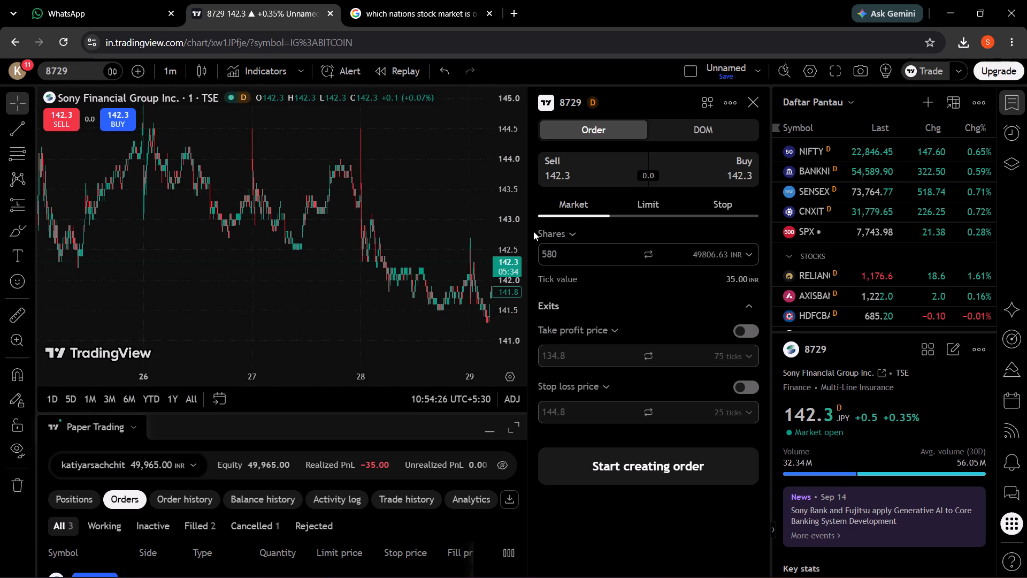
drag(508, 188, 524, 303)
drag(380, 310, 251, 298)
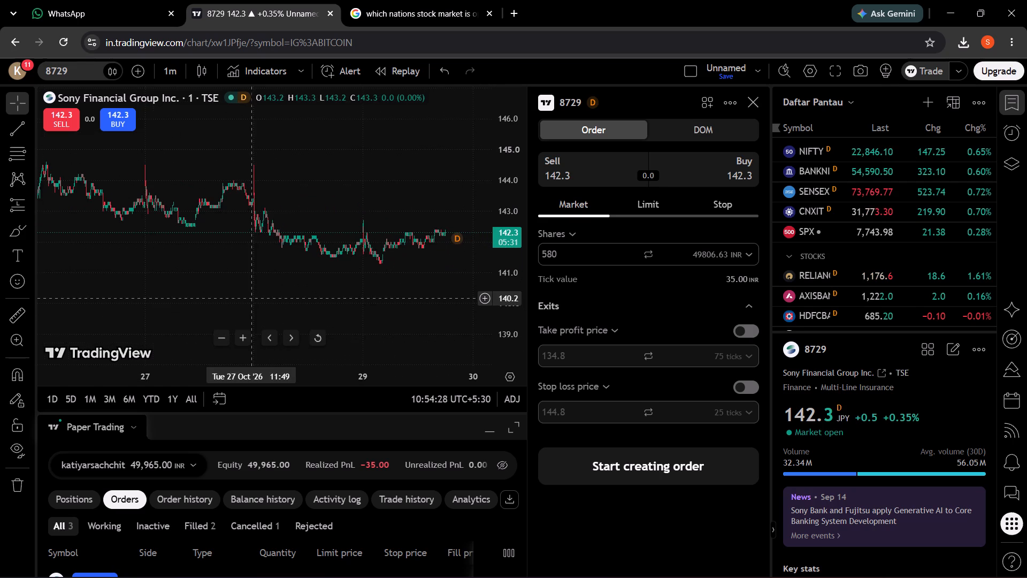
drag(372, 305, 244, 299)
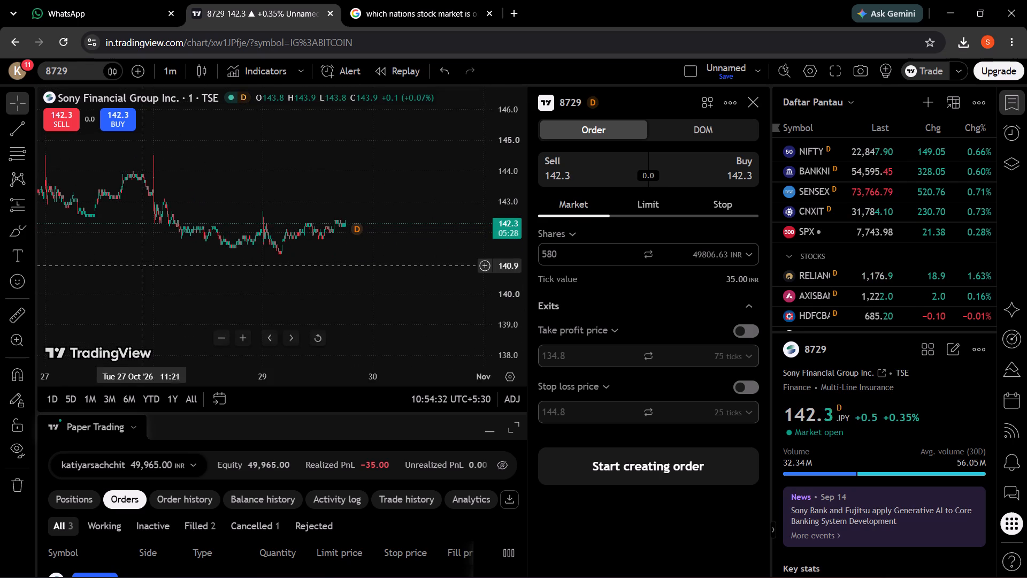
Review the earlier 1-minute sessions on the 8729 chart back to about 20 October and compare them with the latest candles.
drag(141, 264, 286, 302)
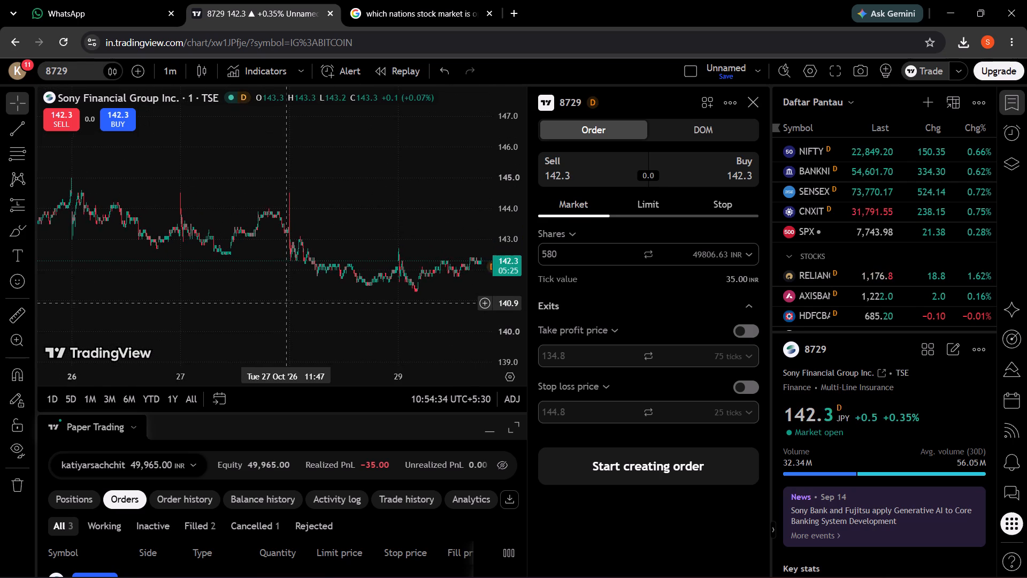
drag(286, 302, 440, 279)
drag(239, 270, 370, 325)
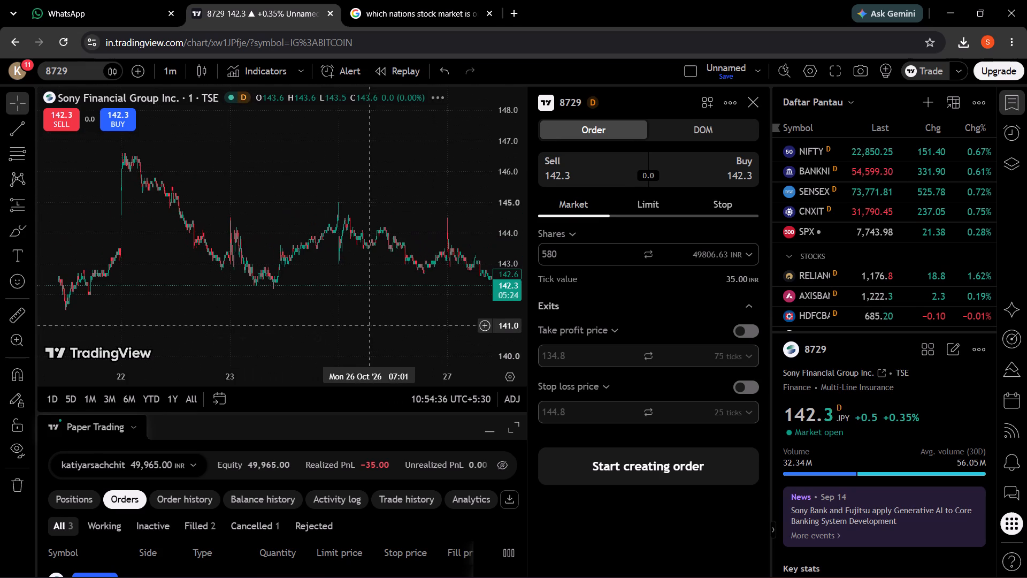
drag(197, 301, 347, 312)
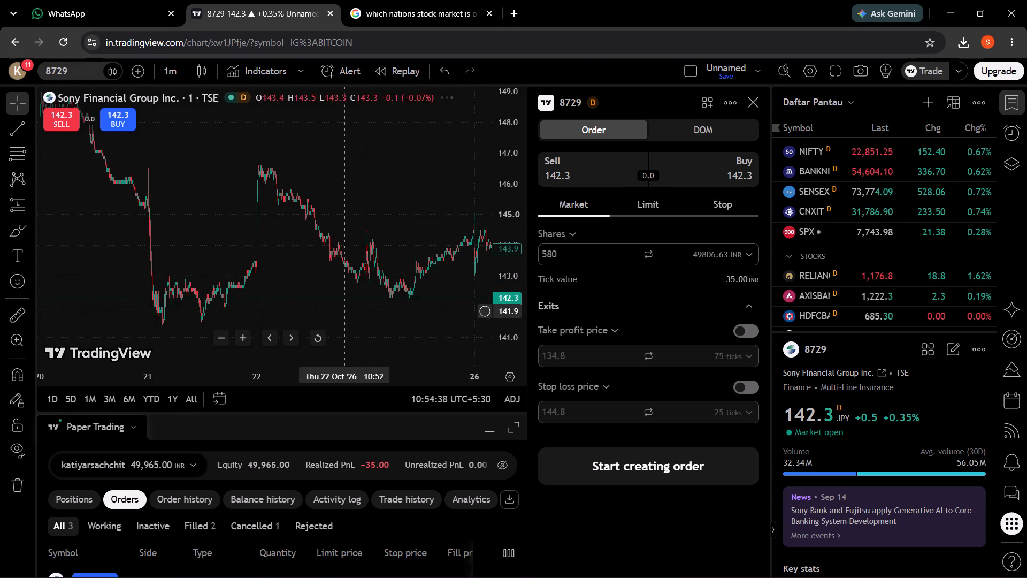
drag(309, 296, 213, 250)
drag(385, 272, 145, 254)
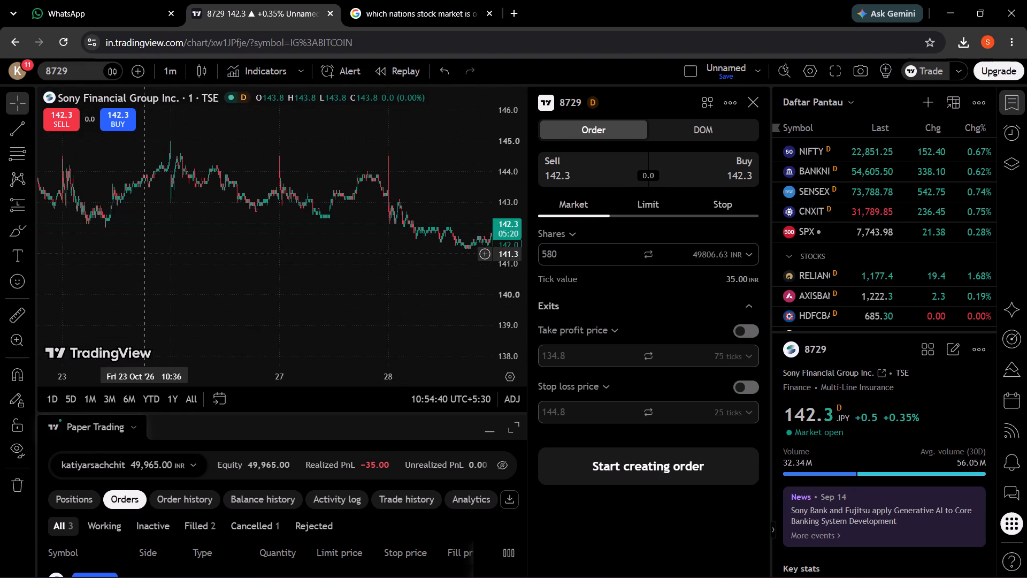
drag(328, 283, 127, 264)
drag(304, 270, 259, 277)
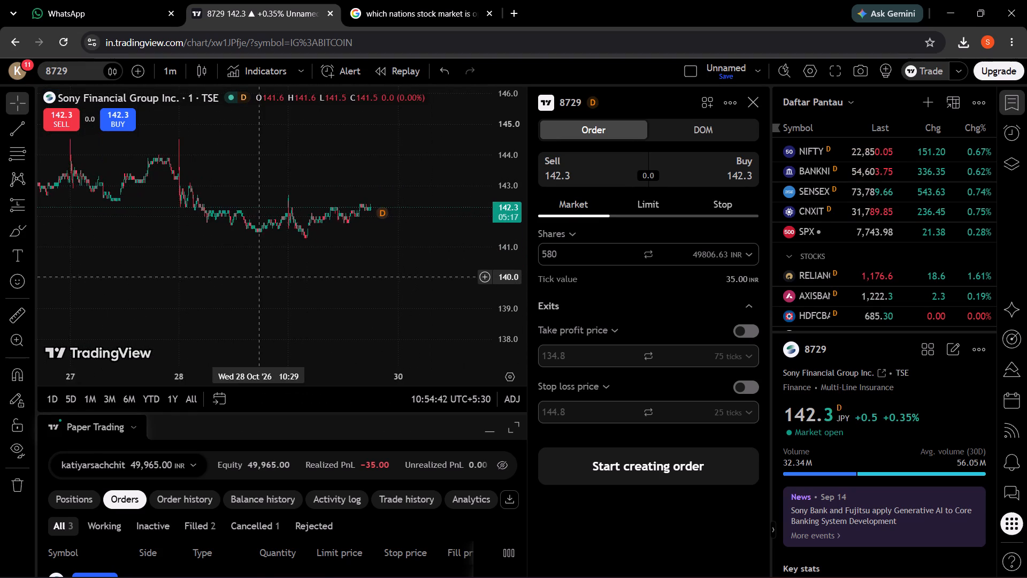
drag(259, 277, 255, 310)
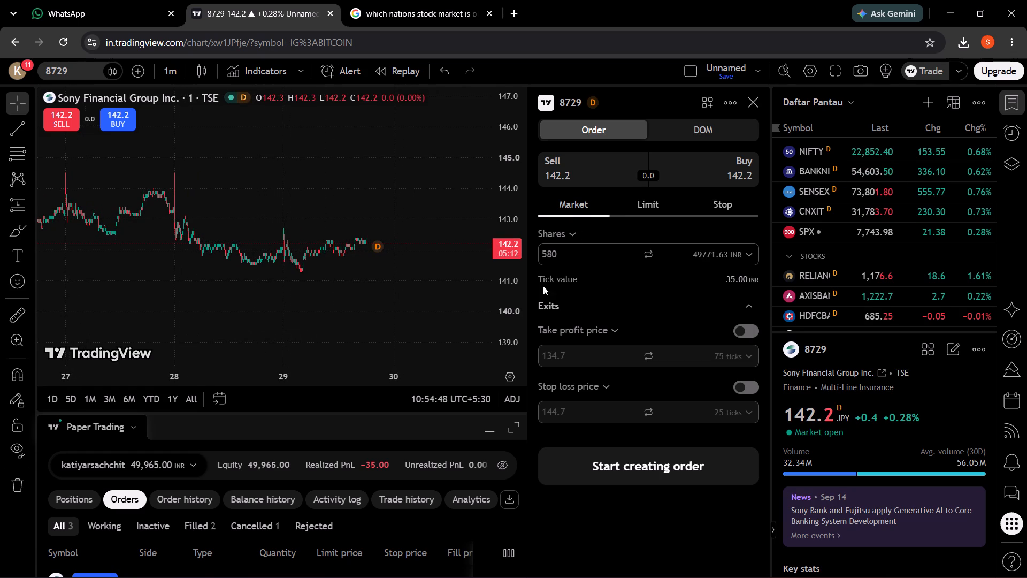
drag(220, 295, 462, 302)
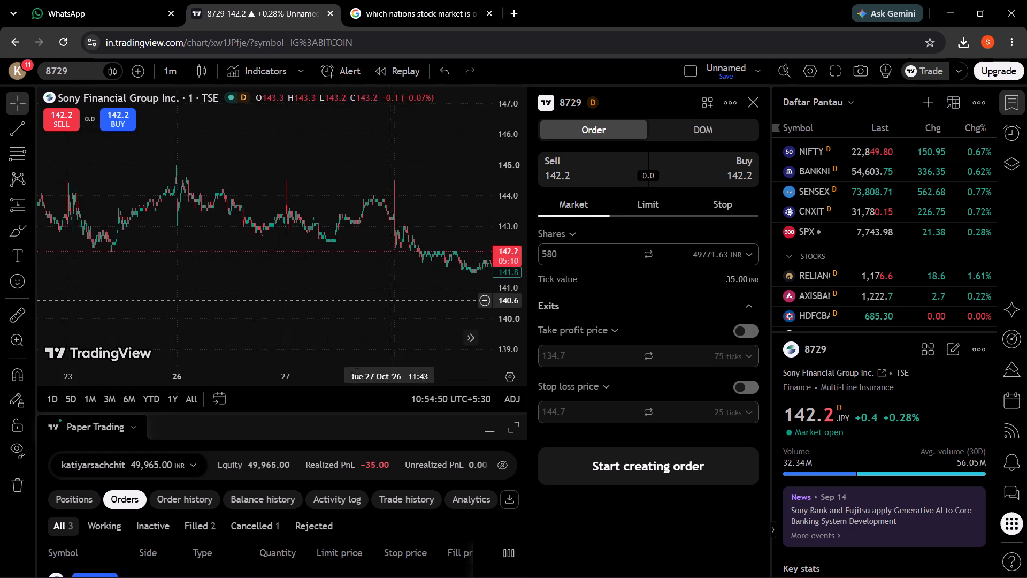
drag(305, 289, 458, 292)
drag(263, 294, 409, 276)
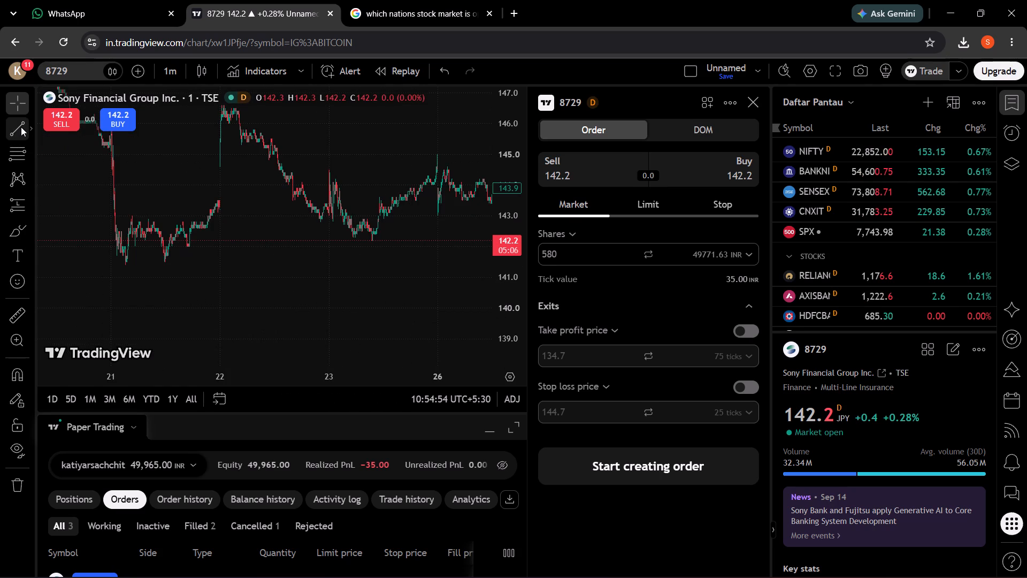
drag(279, 274, 29, 298)
drag(288, 305, 121, 283)
drag(240, 298, 137, 262)
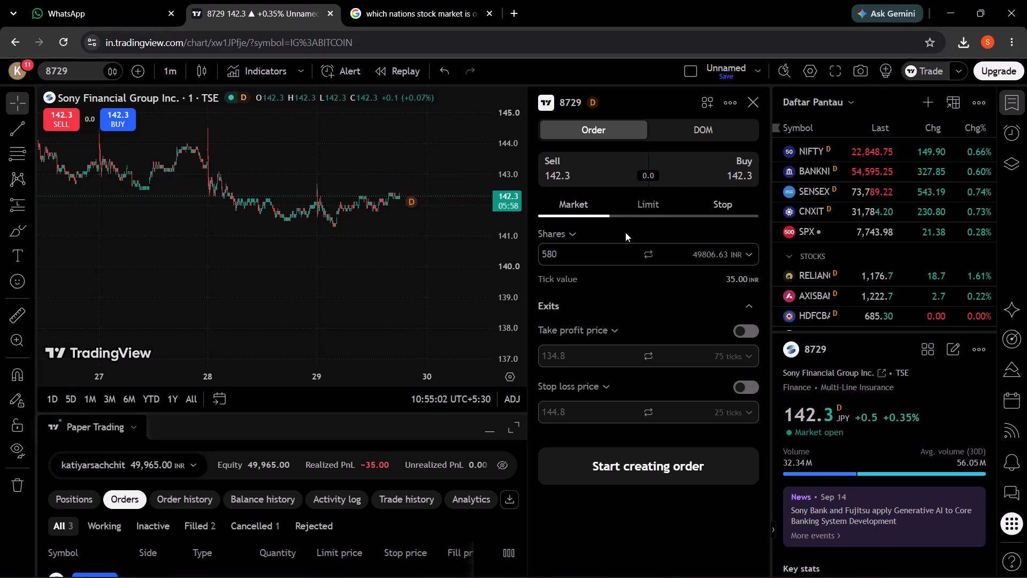
Buy 580 shares of 8729 with a market order, leaving take profit and stop loss off.
click(112, 119)
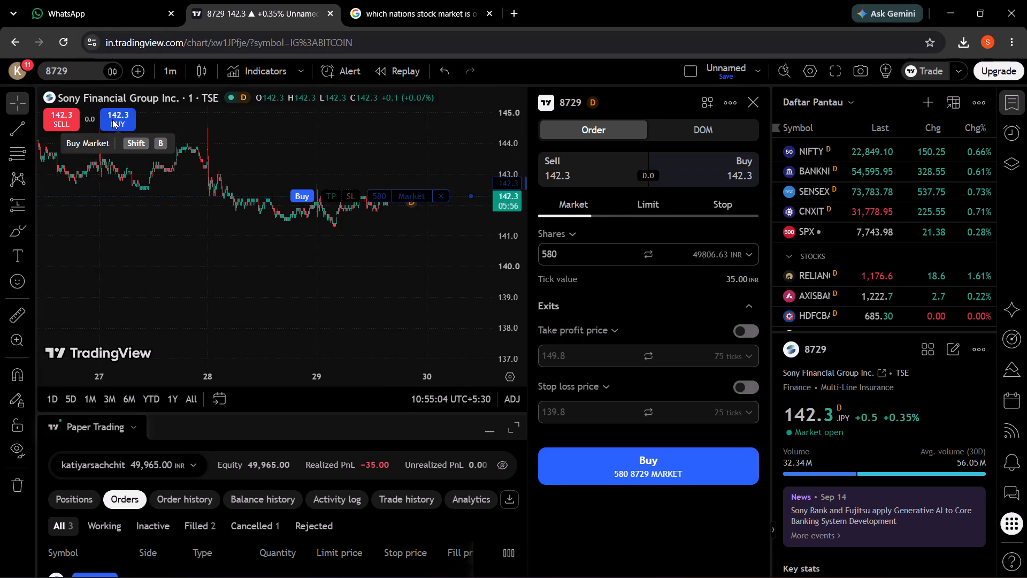
click(574, 252)
key(BackSpace)
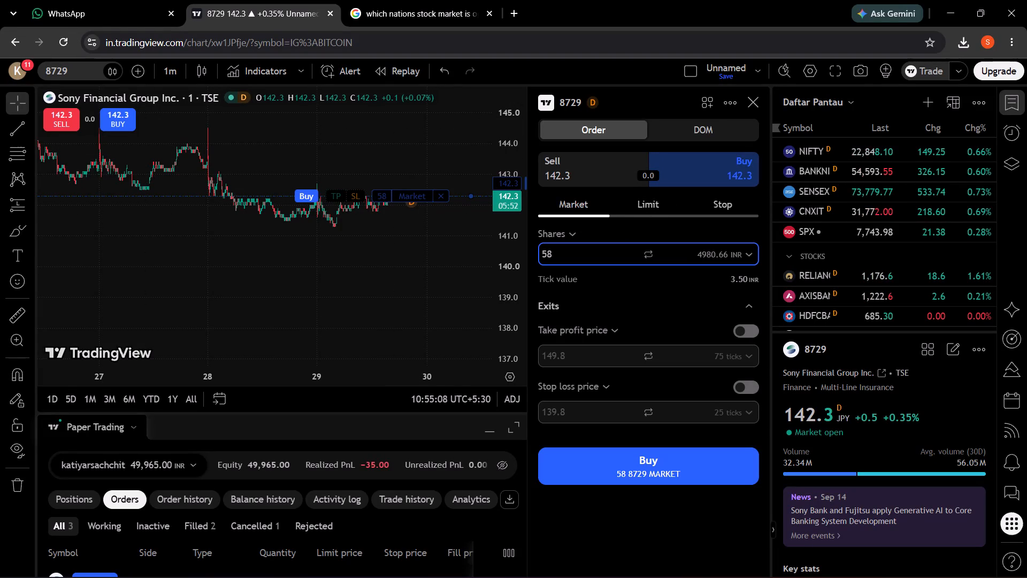
key(5)
key(BackSpace)
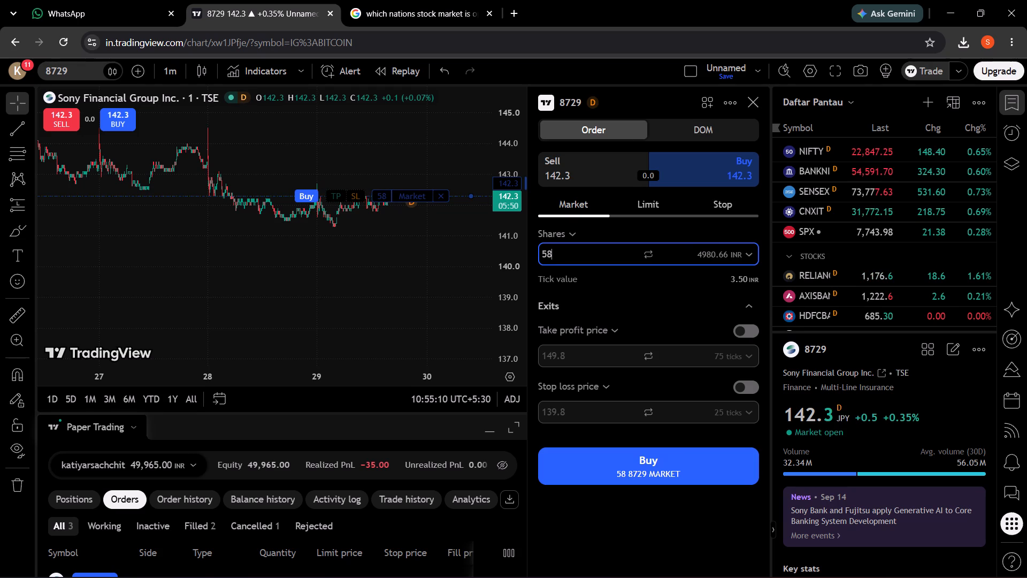
key(0)
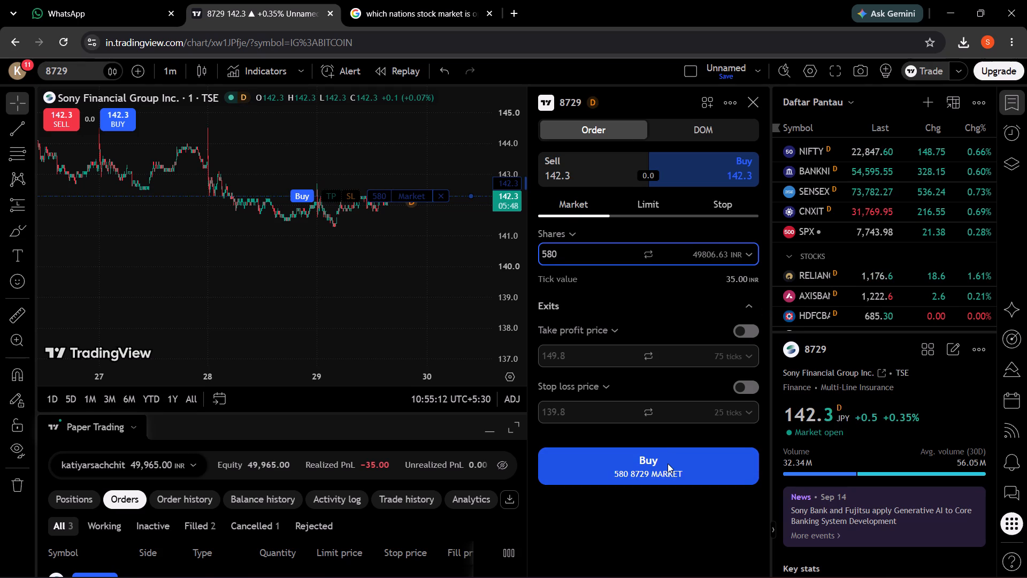
click(668, 463)
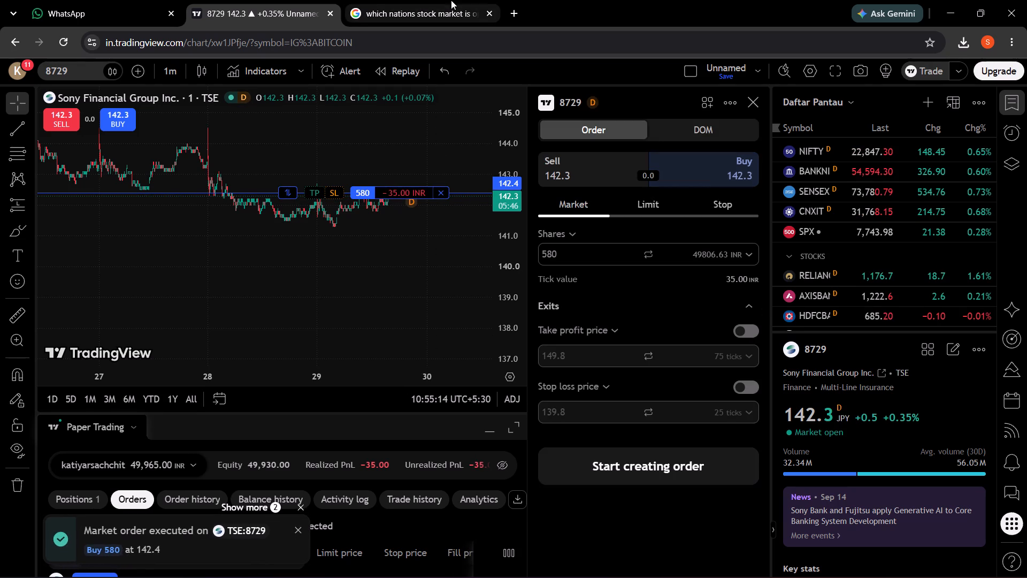
Add a take-profit at 142.7 to the 580-share long position on 8729 and confirm it.
drag(402, 264, 354, 303)
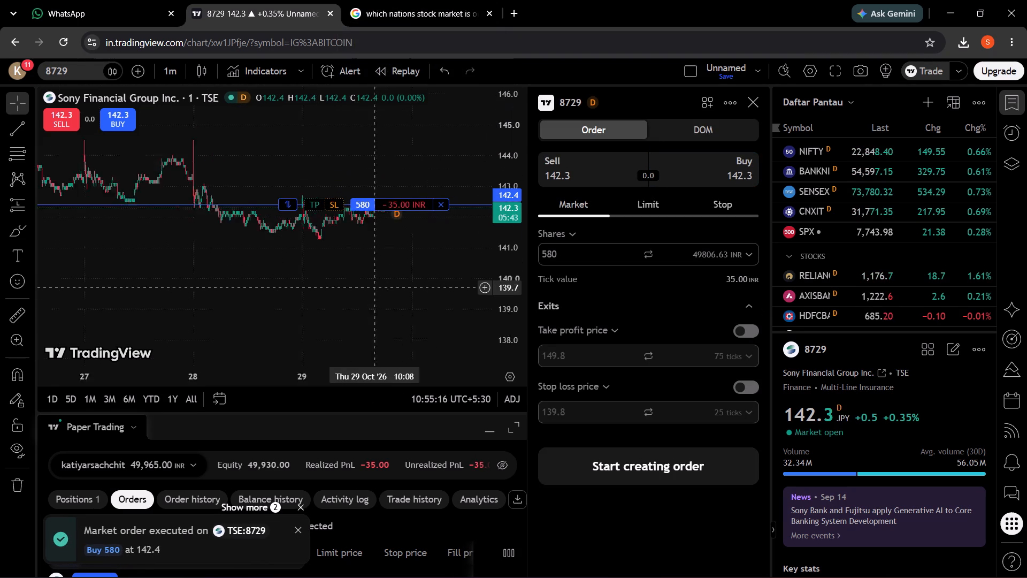
drag(354, 303, 307, 324)
drag(380, 317, 302, 303)
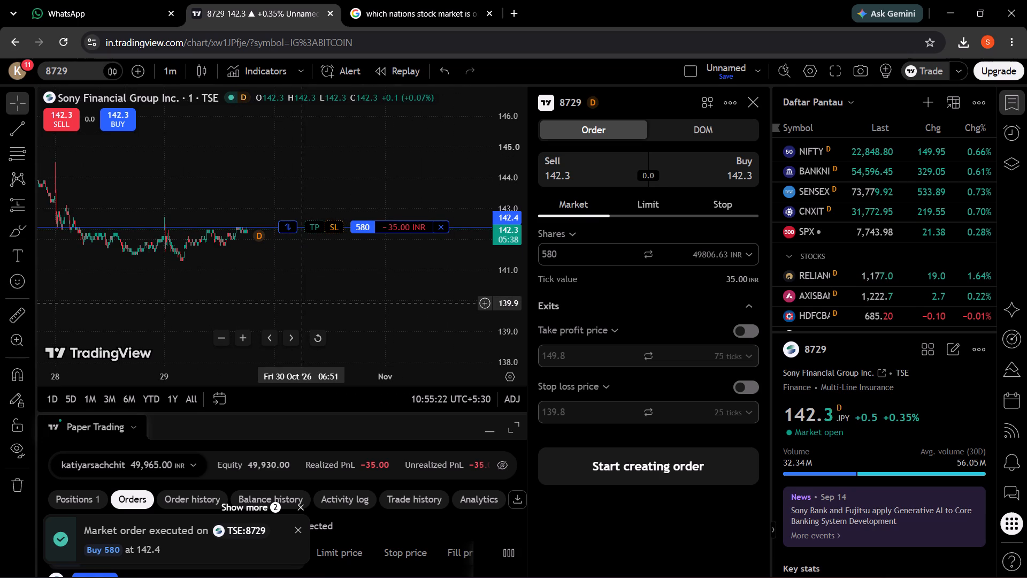
drag(316, 225, 314, 206)
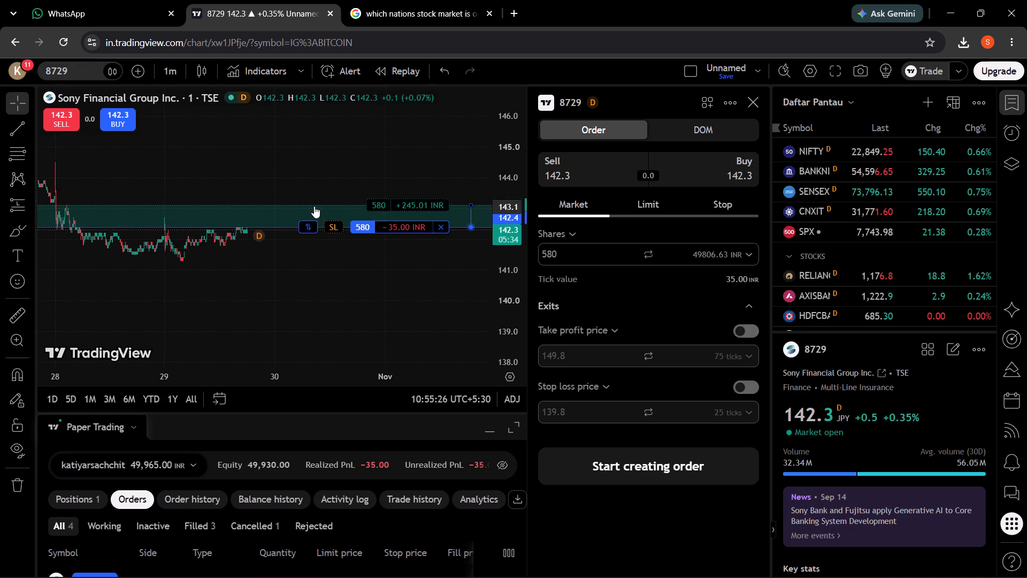
drag(314, 206, 313, 202)
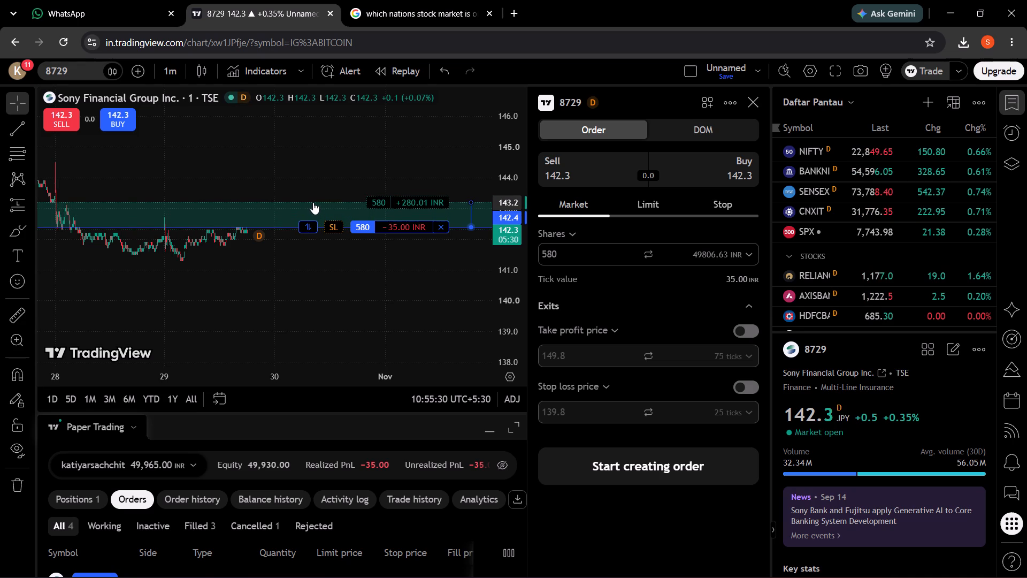
drag(313, 202, 312, 204)
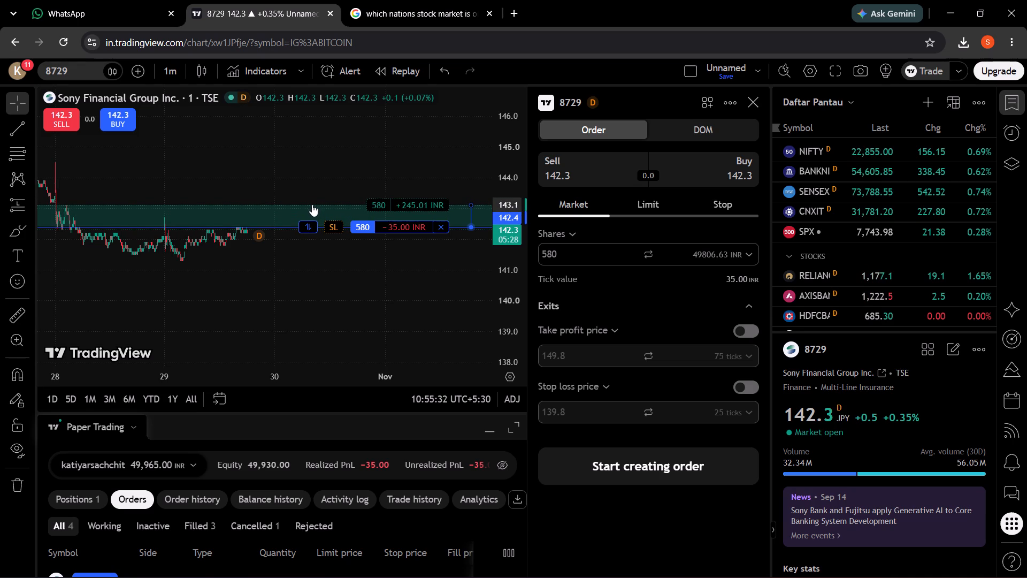
drag(312, 204, 308, 190)
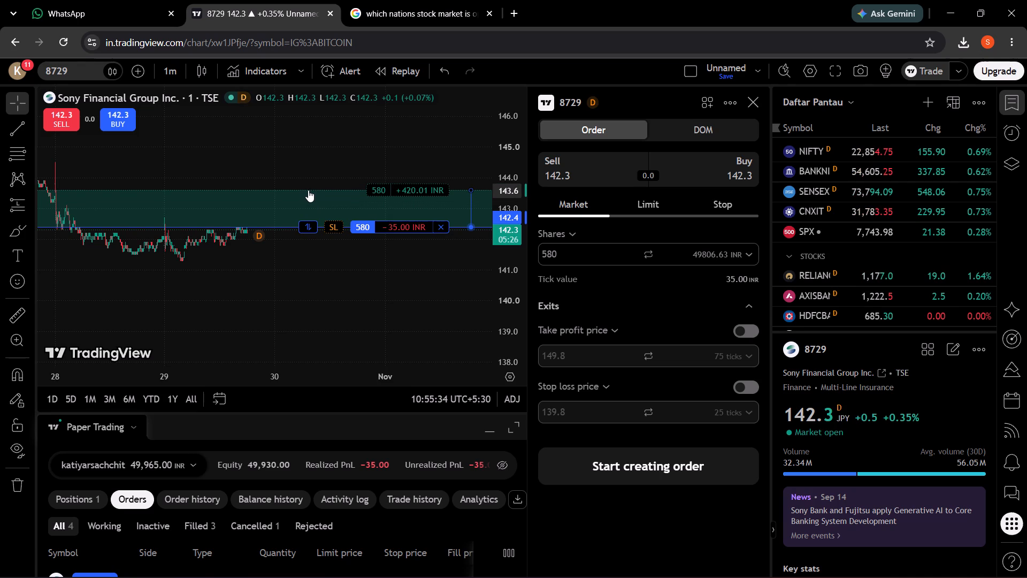
drag(308, 190, 305, 184)
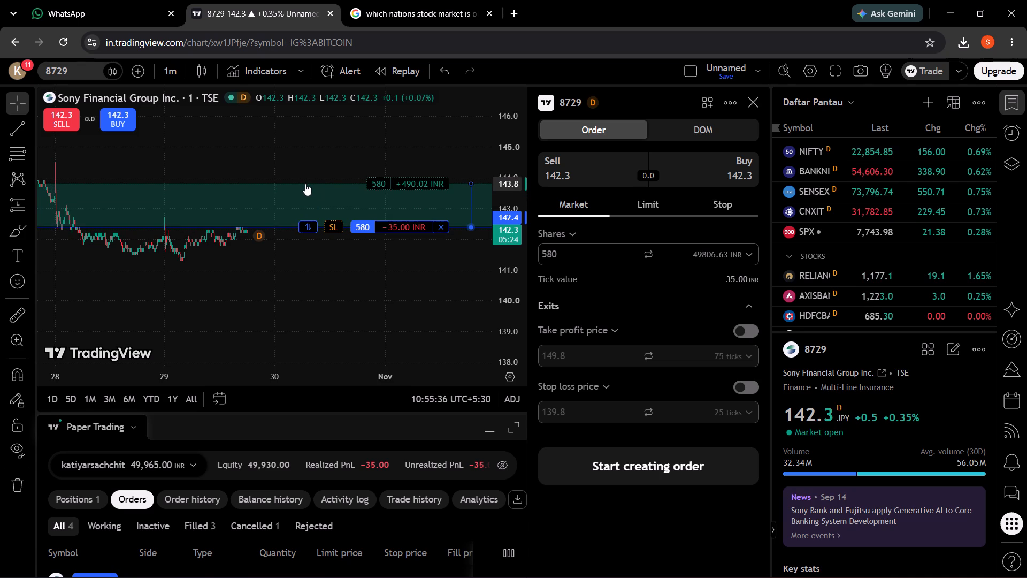
drag(305, 184, 304, 179)
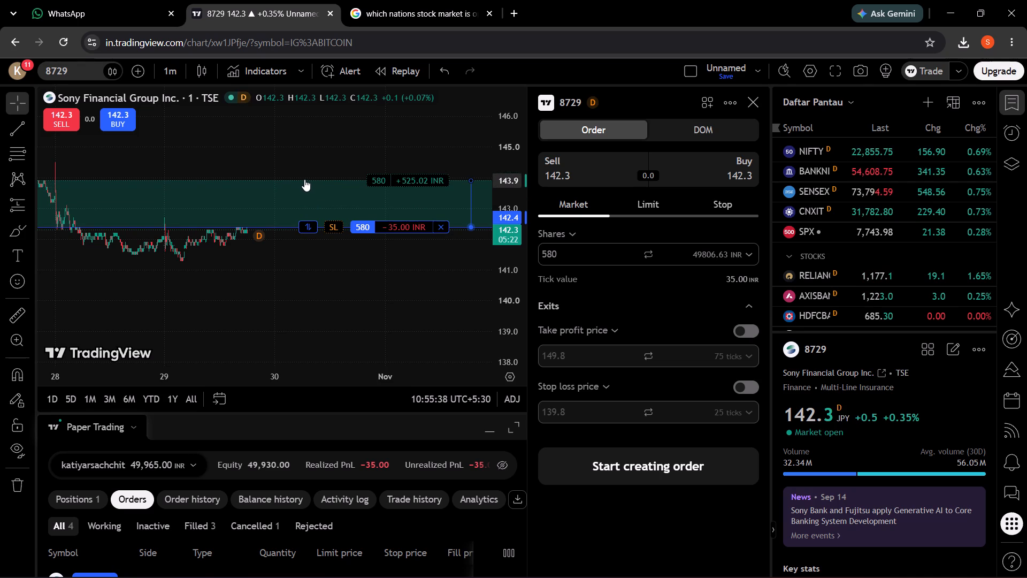
drag(304, 179, 306, 184)
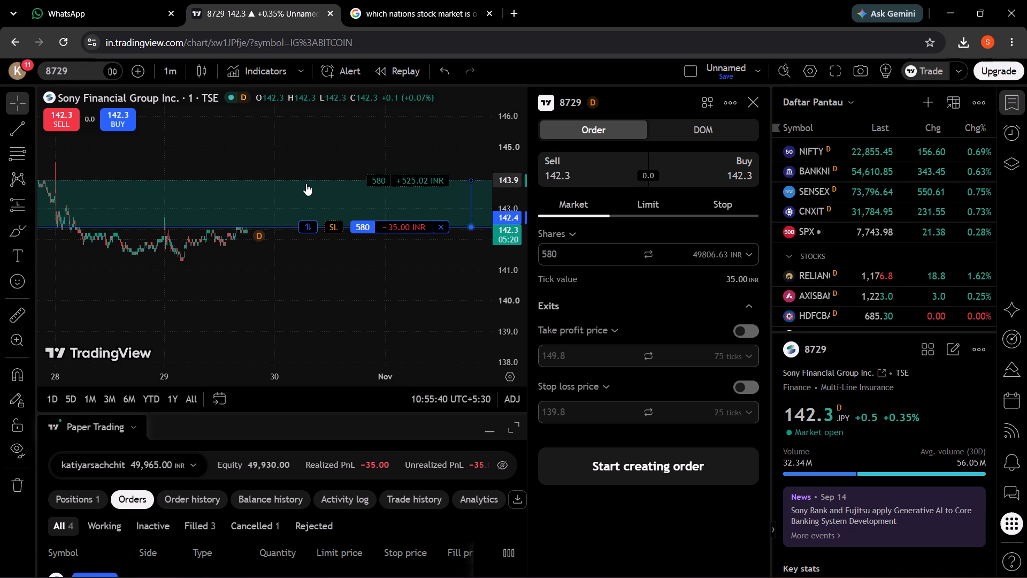
drag(306, 184, 307, 218)
click(300, 227)
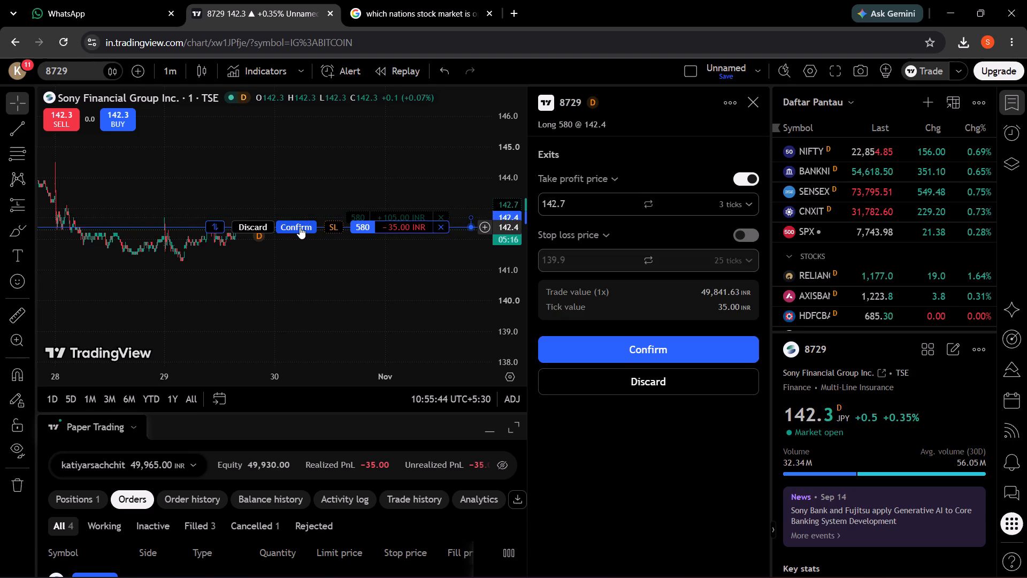
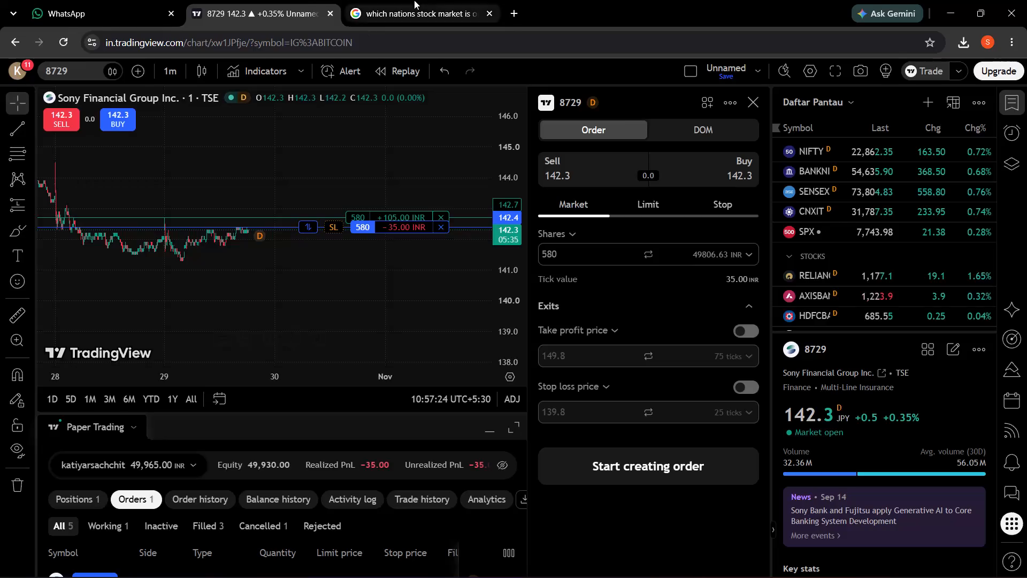
Close the 580-share long position on 8729 at market and confirm the closure.
click(317, 0)
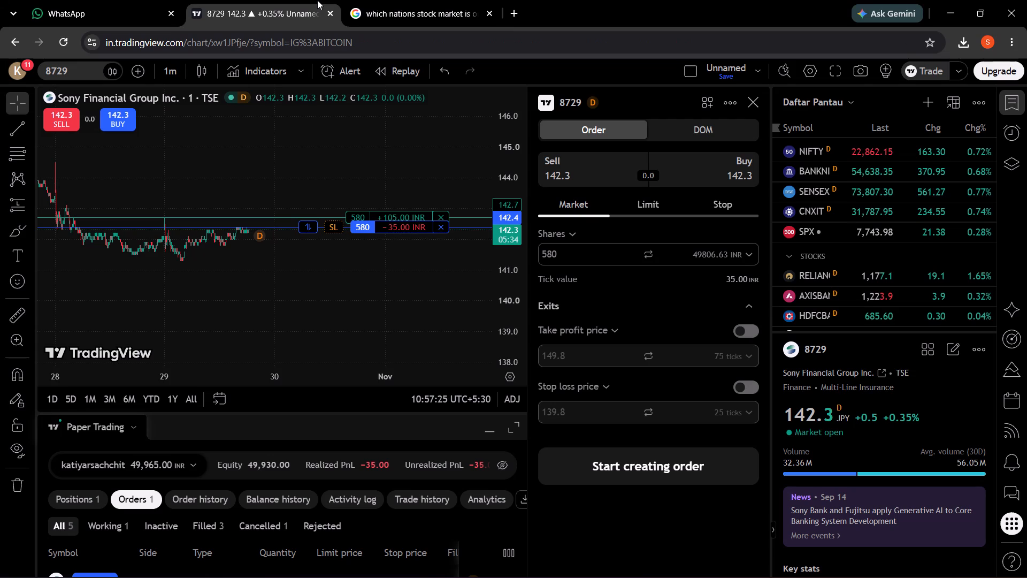
click(444, 230)
click(595, 359)
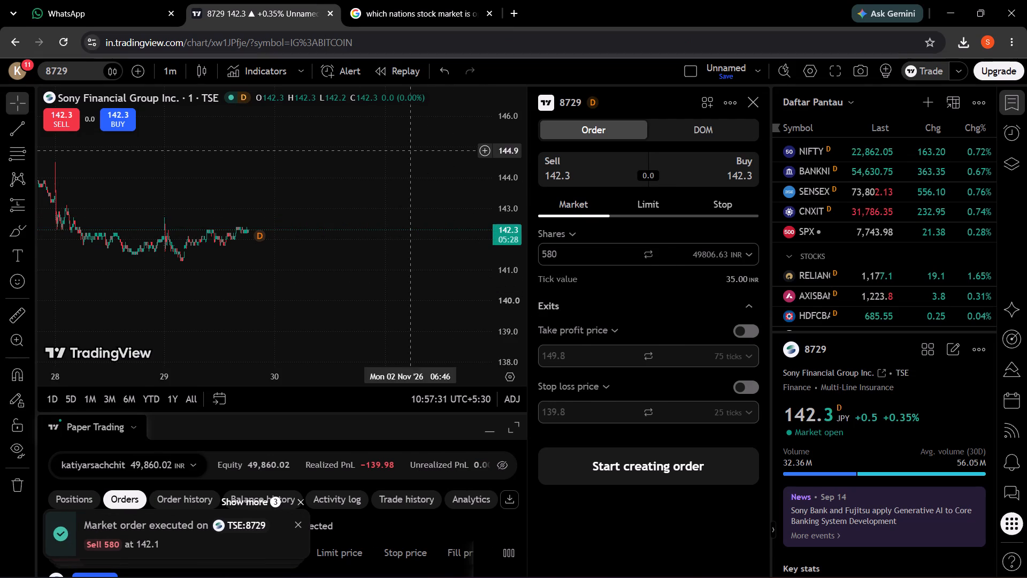
Open a new browser tab, and close the stock-market-hours search and the TradingView chart, leaving the chart's changes unsaved.
click(415, 0)
drag(499, 7, 510, 11)
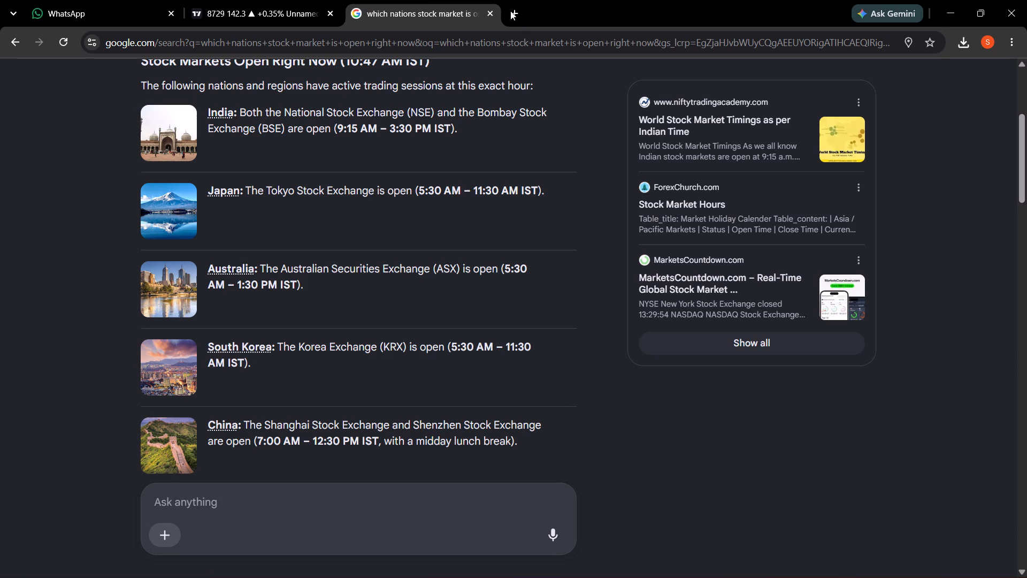
click(510, 11)
click(489, 13)
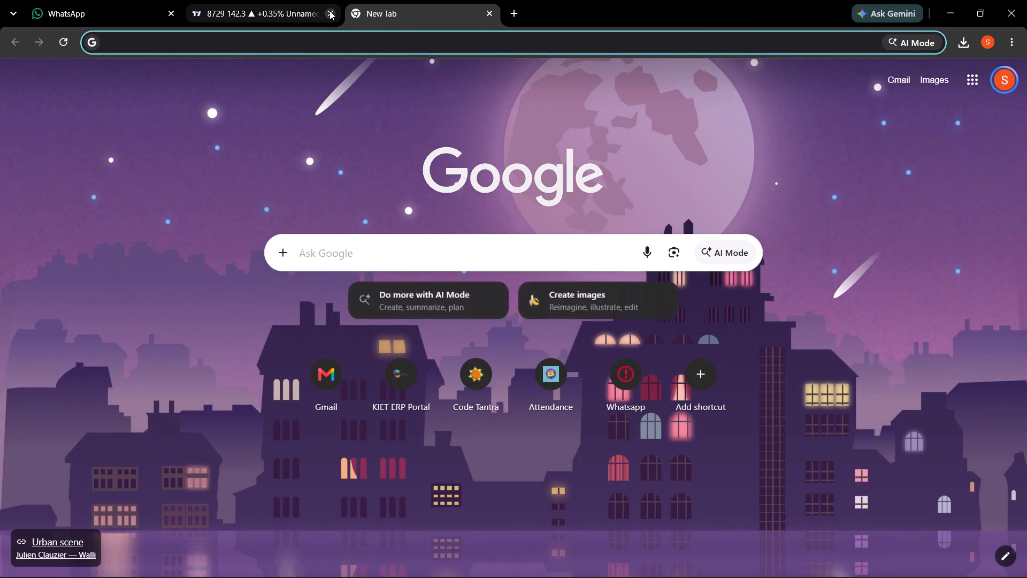
click(329, 11)
key(k)
click(583, 126)
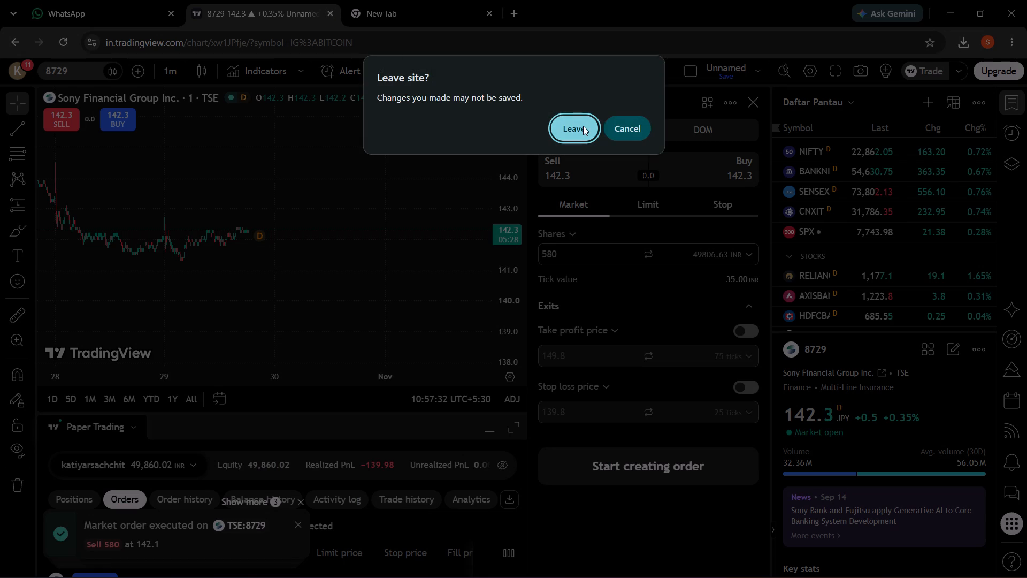
Search Google for kiet lms and open the KIET Moodle site at lms.kiet.edu/moodle.
text(kiet)
key(Return)
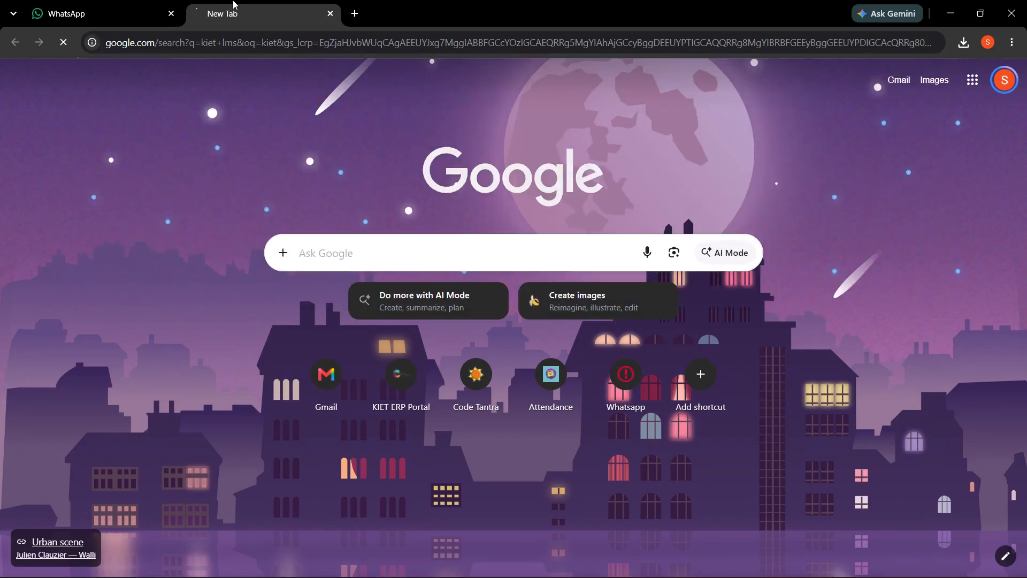
click(178, 193)
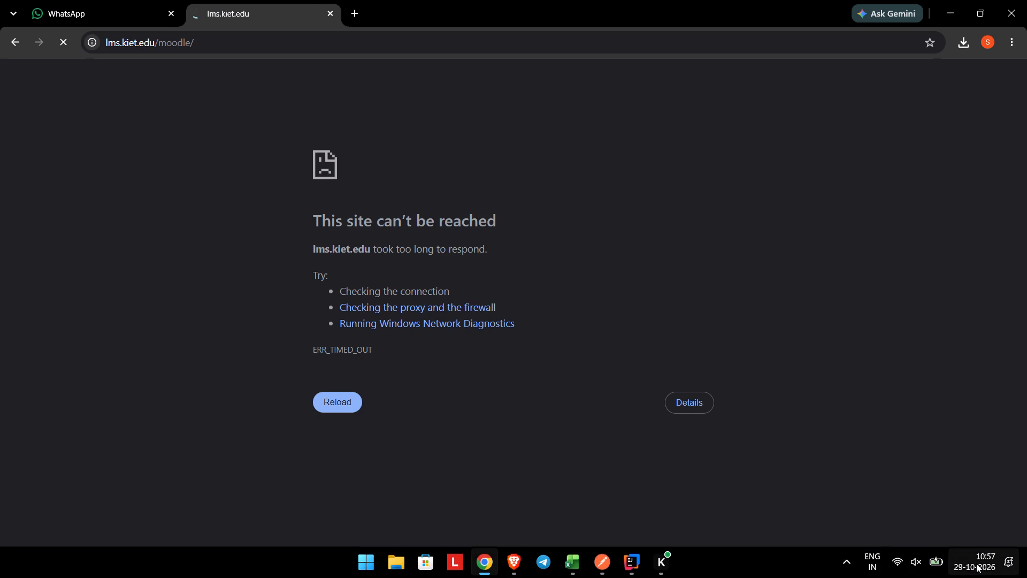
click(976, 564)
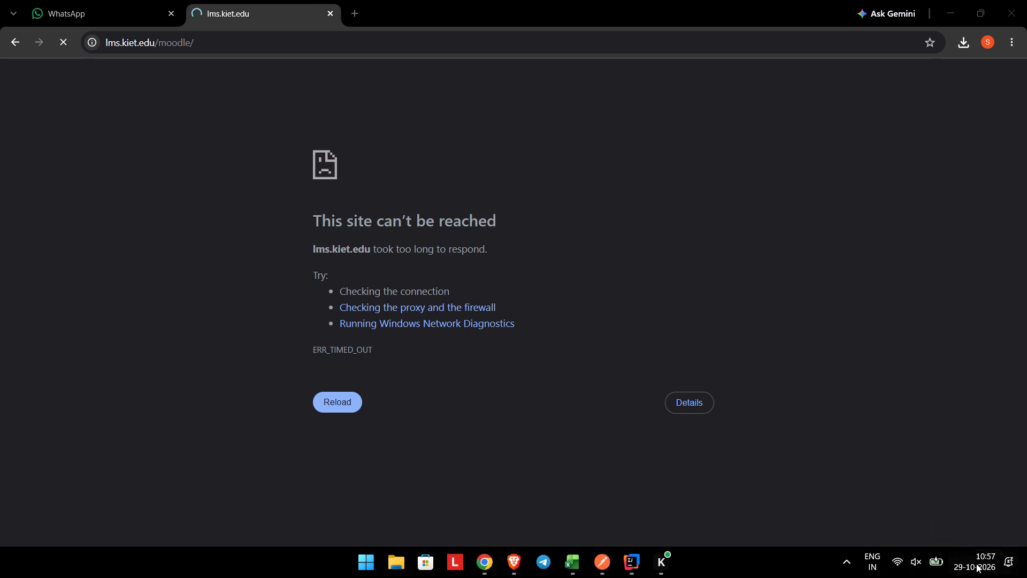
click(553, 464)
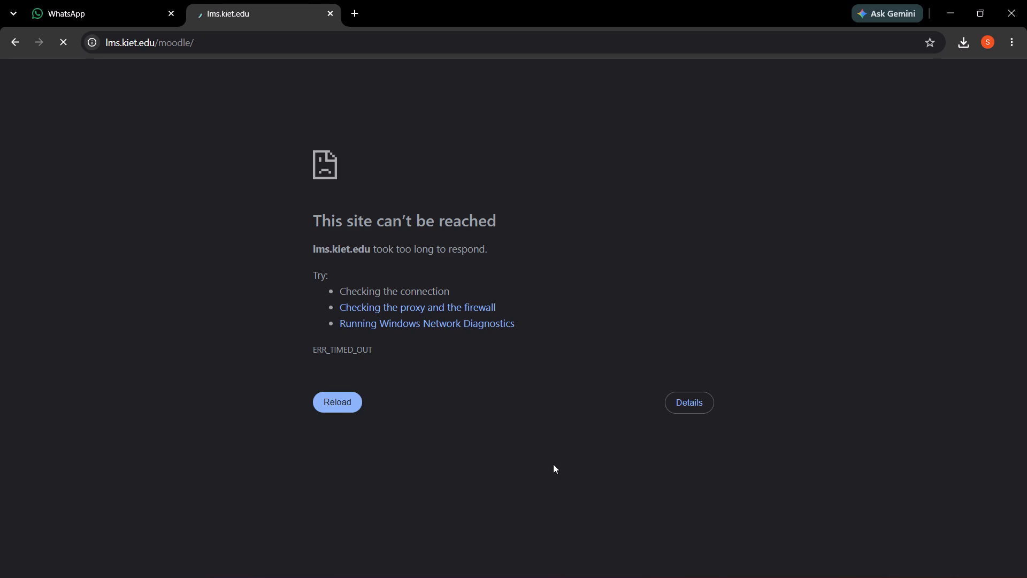